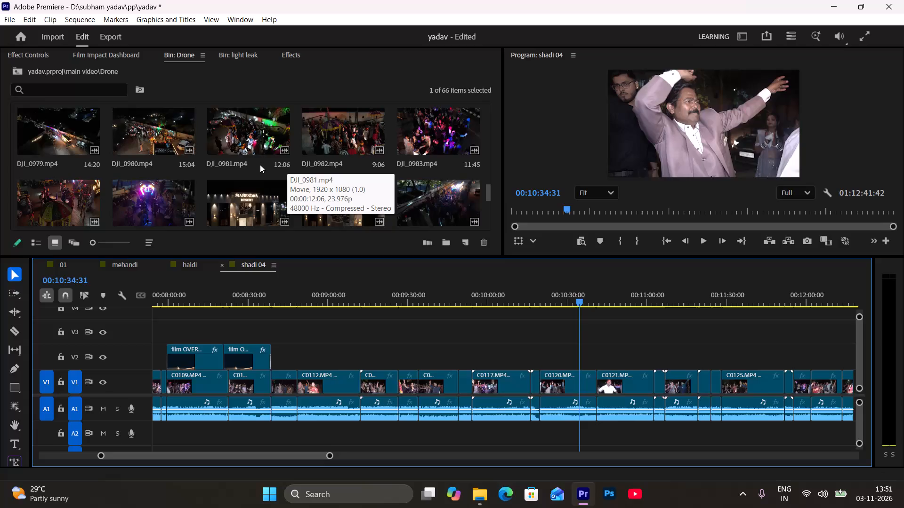
Preview the drone clip DJI_0977.mp4 in the Source monitor, close it and return to the Drone bin.
scroll(259, 165, up, 1)
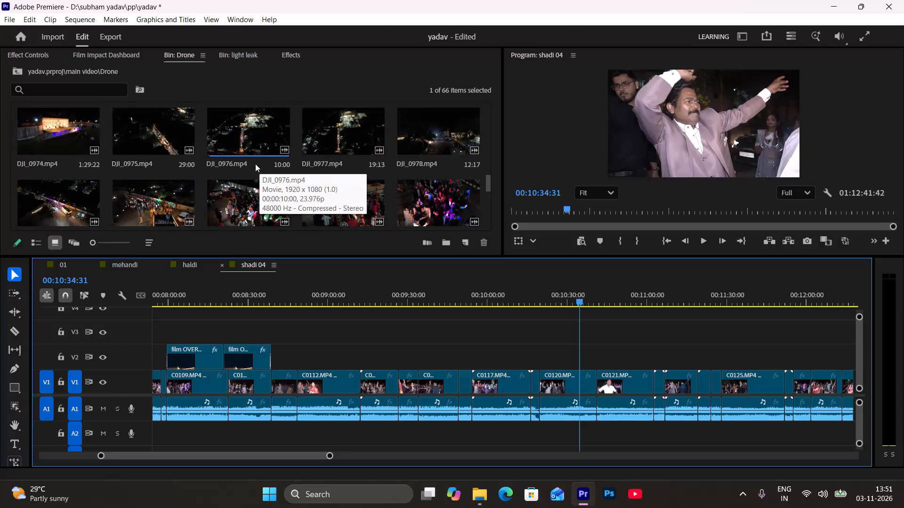
double_click(341, 139)
drag(147, 206, 0, 231)
key(space)
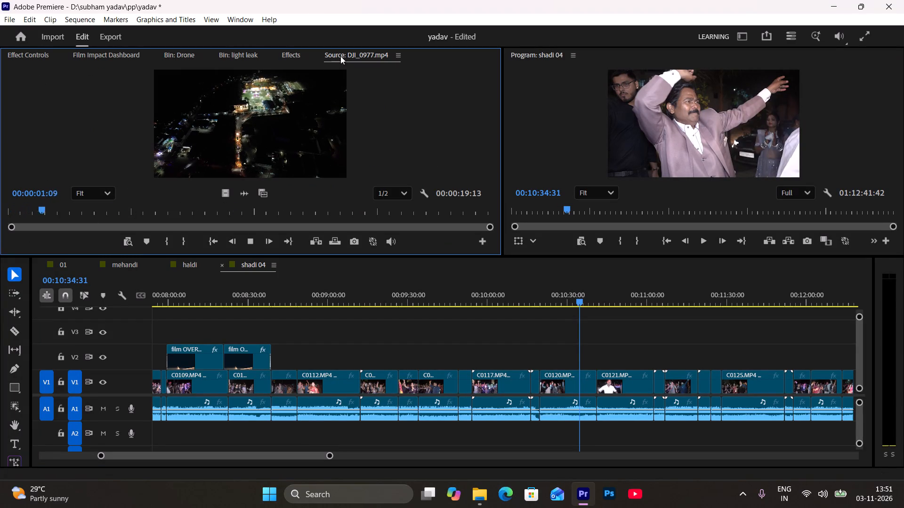
right_click(340, 56)
click(357, 63)
click(161, 58)
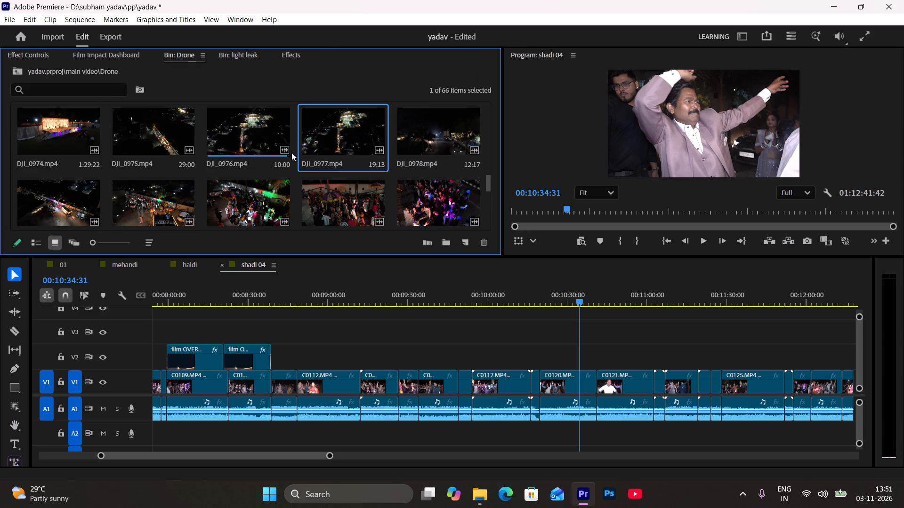
Browse the night aerial clips in the Drone bin for footage to follow DJI_0954.mp4.
scroll(339, 143, down, 2)
scroll(339, 143, up, 3)
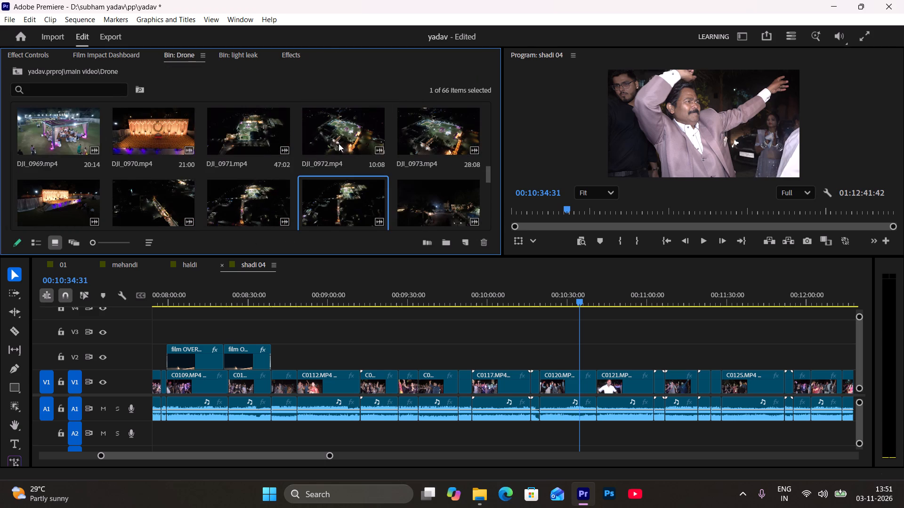
scroll(295, 151, up, 3)
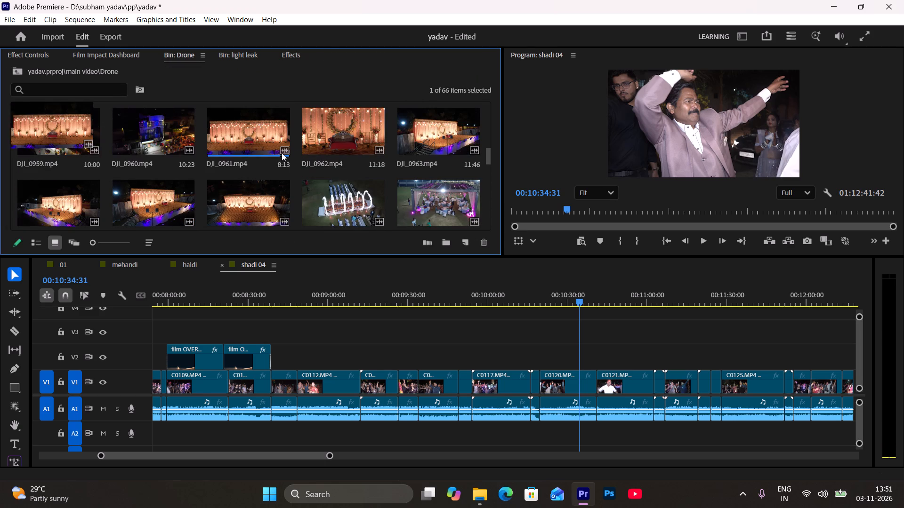
click(287, 175)
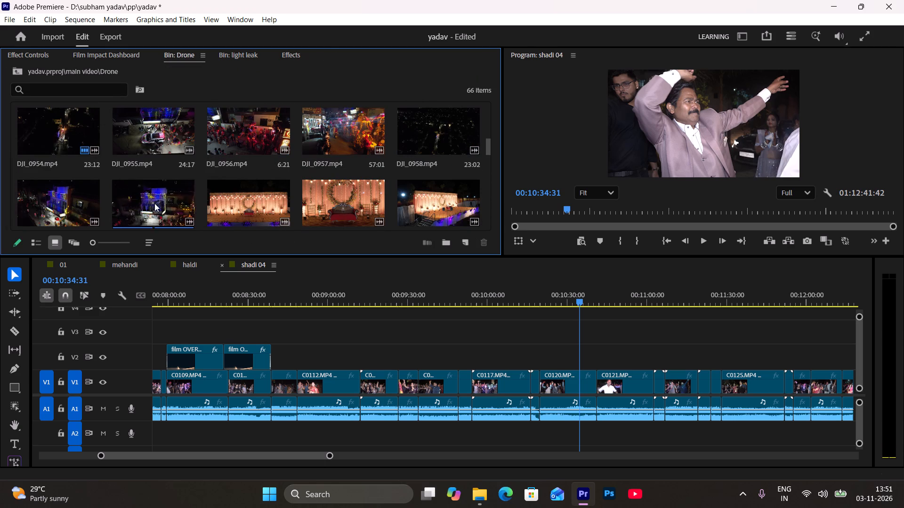
alt+scroll(606, 390, down, 14)
scroll(372, 425, up, 12)
alt+scroll(326, 404, up, 3)
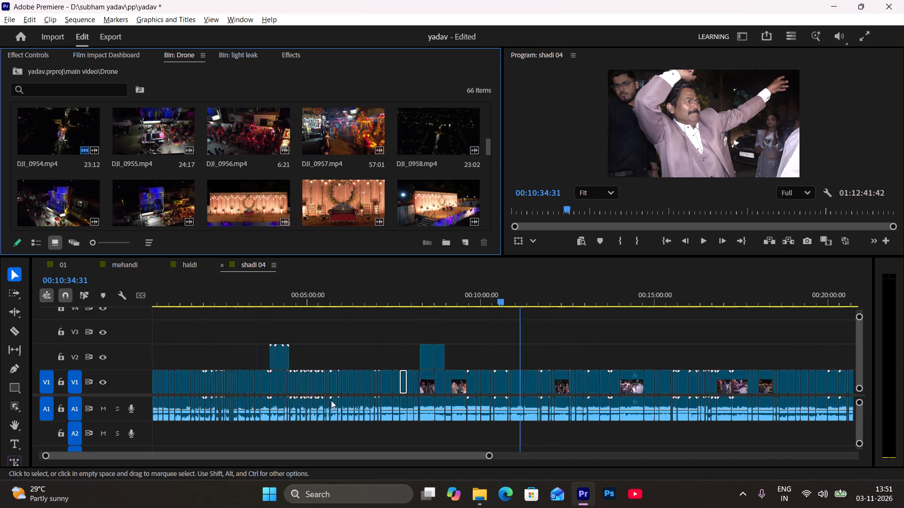
Review the DJI_0954.mp4 section of shadi 04 and undo the last edit to reopen the gap before C0105.MP4.
alt+scroll(331, 400, up, 16)
scroll(485, 392, up, 5)
click(575, 286)
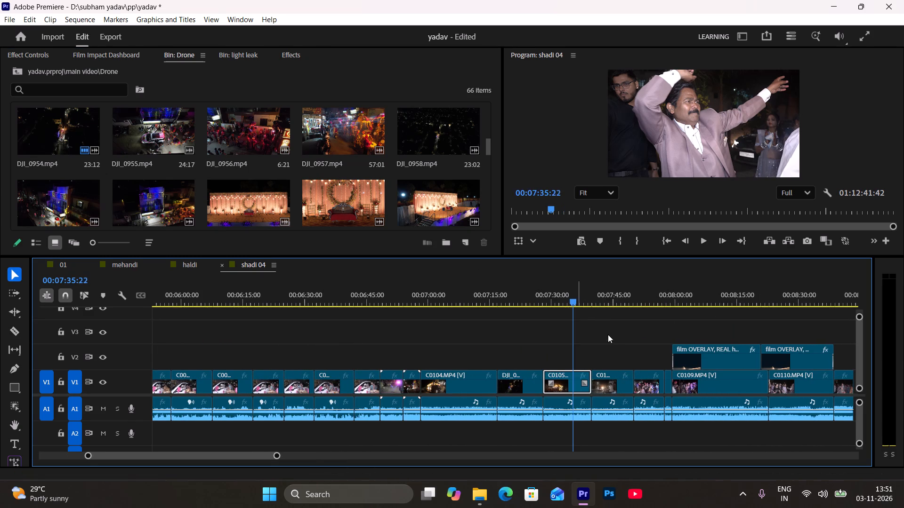
key(space)
click(612, 338)
alt+scroll(621, 369, up, 11)
drag(318, 293, 270, 325)
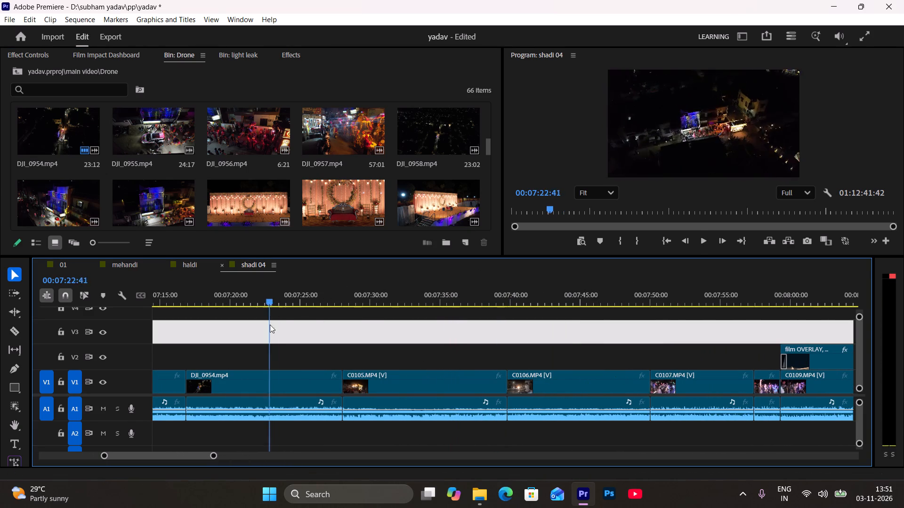
drag(270, 325, 289, 334)
key(ctrl+z)
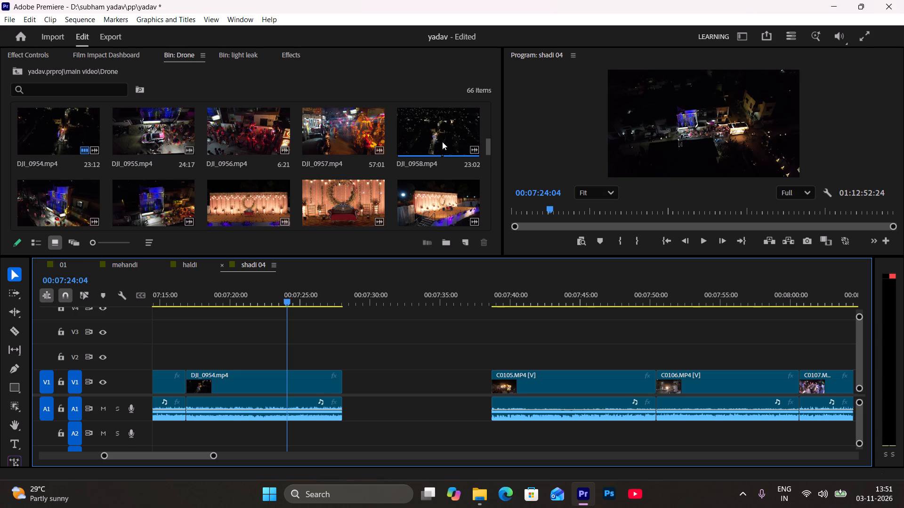
Place DJI_0958.mp4 on V2 at the end of DJI_0954.mp4 and delete the new clip's own audio from A2.
drag(442, 142, 342, 348)
click(434, 426)
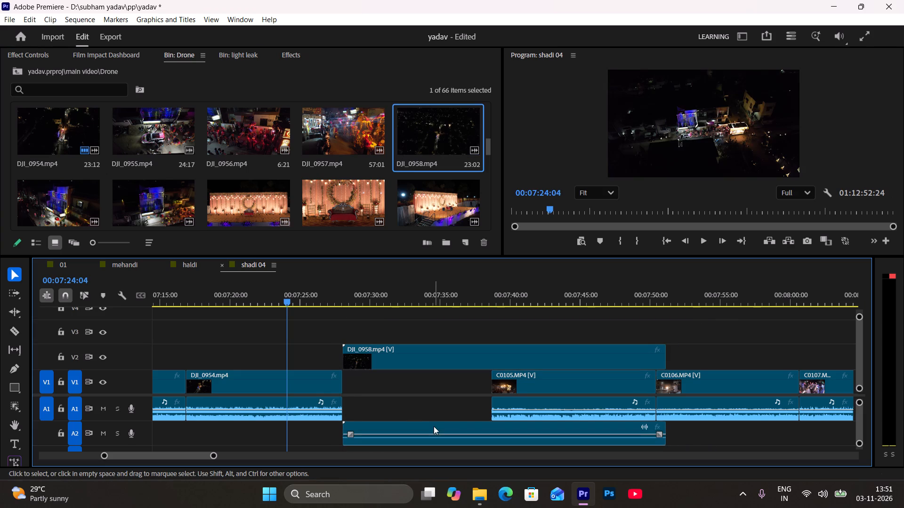
key(BackSpace)
Trim the start and end of DJI_0958.mp4 to about 7.5 seconds and move it onto V1 directly after DJI_0954.mp4.
drag(401, 281, 452, 317)
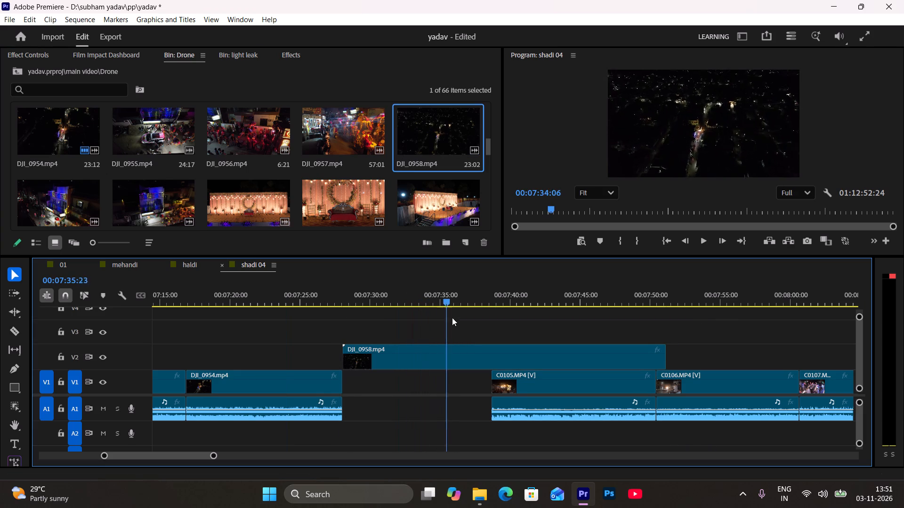
drag(452, 317, 353, 339)
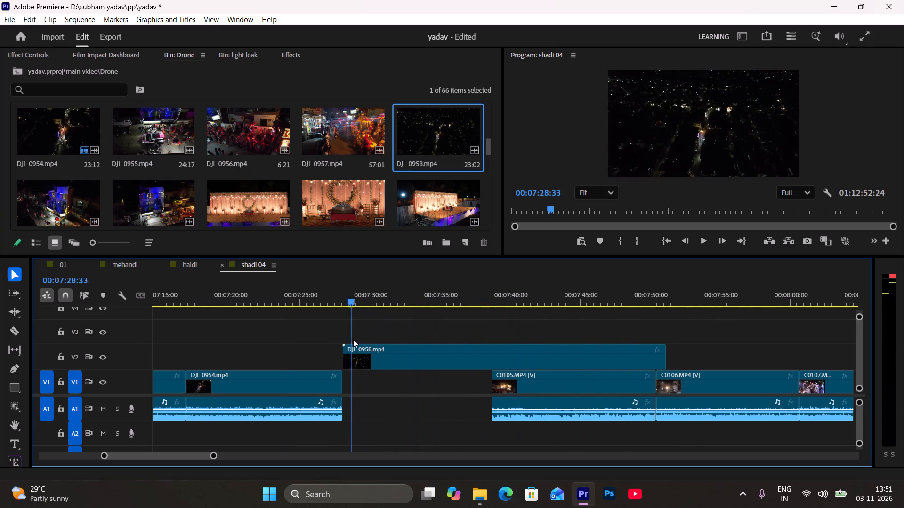
drag(353, 339, 353, 339)
drag(342, 352, 348, 352)
drag(377, 357, 369, 359)
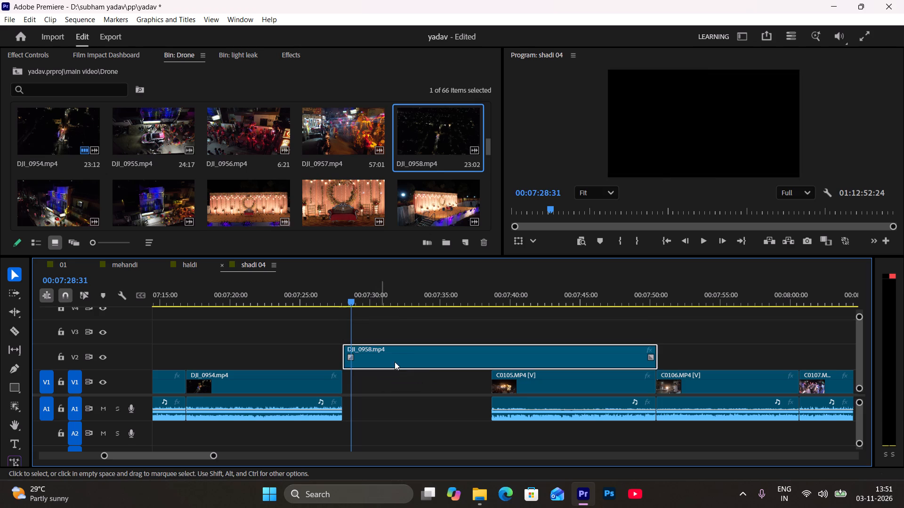
key(space)
drag(664, 355, 456, 362)
drag(406, 367, 403, 386)
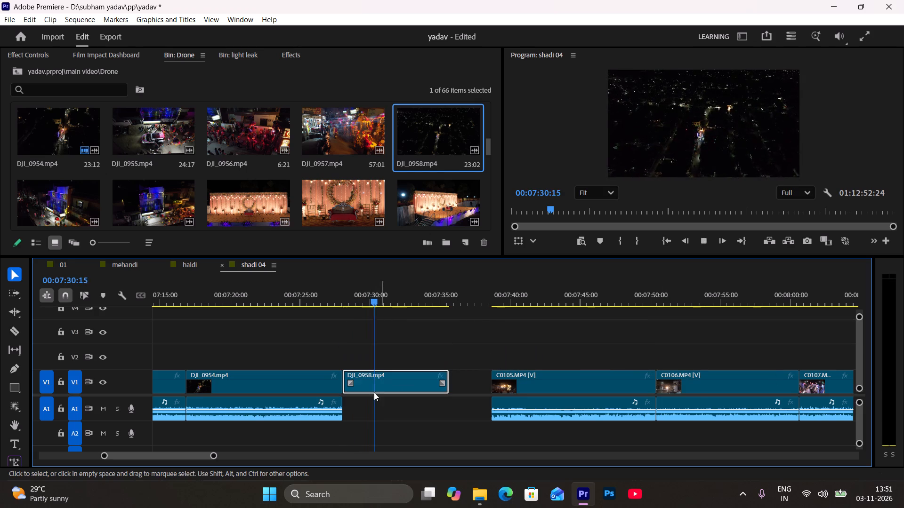
Extend the A1 audio beneath DJI_0954.mp4 to the end of DJI_0958.mp4 and ripple-delete the remaining gap before C0105.MP4.
drag(345, 404, 468, 402)
click(471, 384)
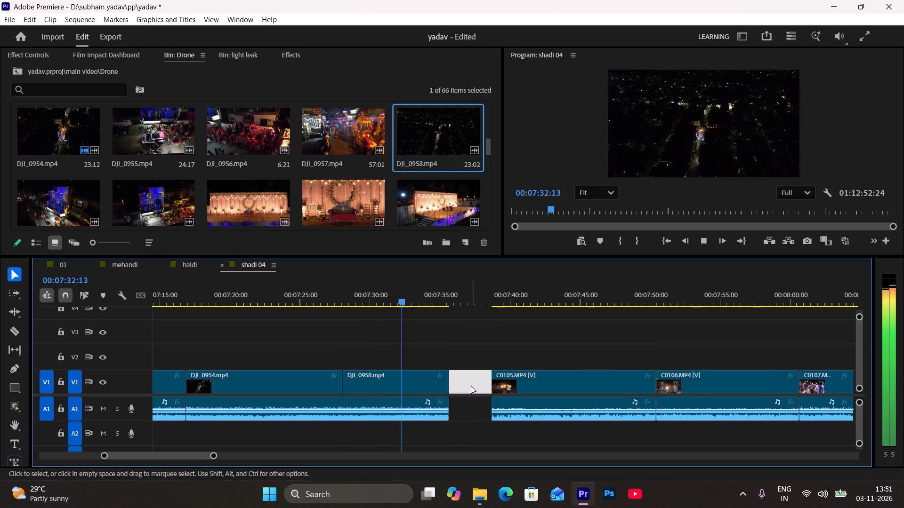
key(apostrophe)
Play back the DJI_0954.mp4 and DJI_0958.mp4 section and scrub onward through the dance clips to about 00:11:24.
click(273, 296)
key(space)
alt+scroll(370, 328, down, 3)
scroll(371, 358, up, 7)
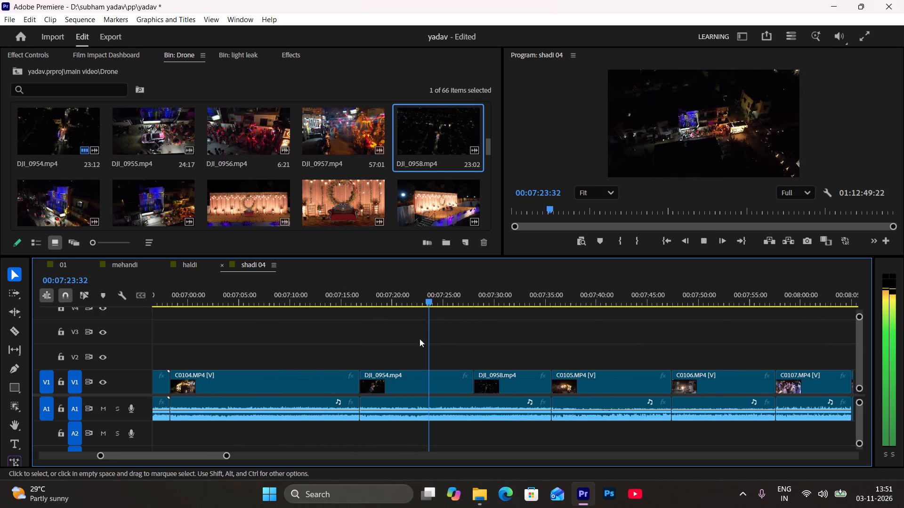
click(509, 302)
key(space)
alt+scroll(542, 327, down, 20)
alt+scroll(542, 327, down, 8)
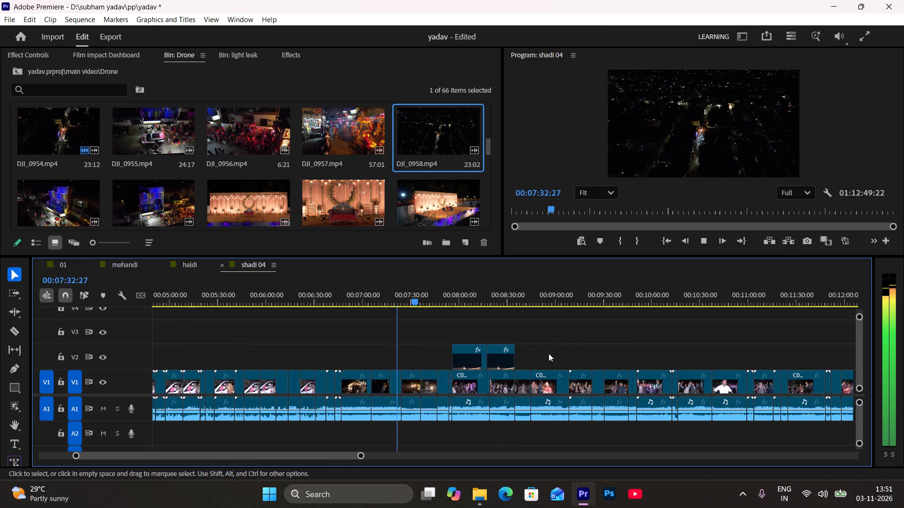
alt+scroll(549, 353, down, 1)
drag(411, 304, 479, 314)
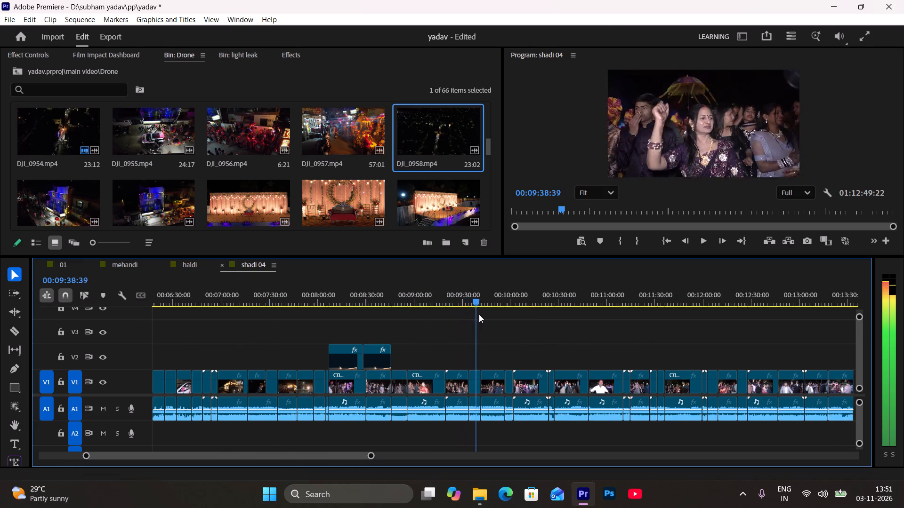
drag(479, 314, 648, 334)
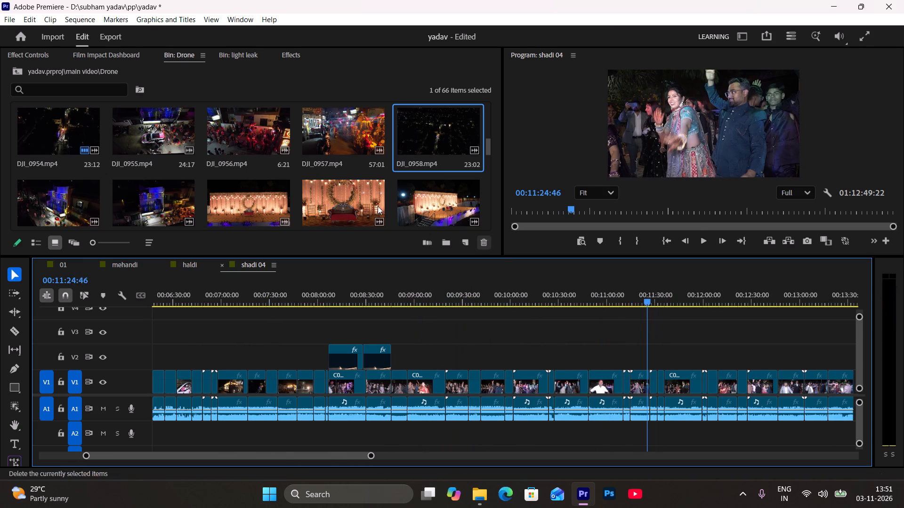
Browse the Drone bin for aerial procession footage and select DJI_0979.mp4.
scroll(250, 185, down, 3)
scroll(236, 148, down, 1)
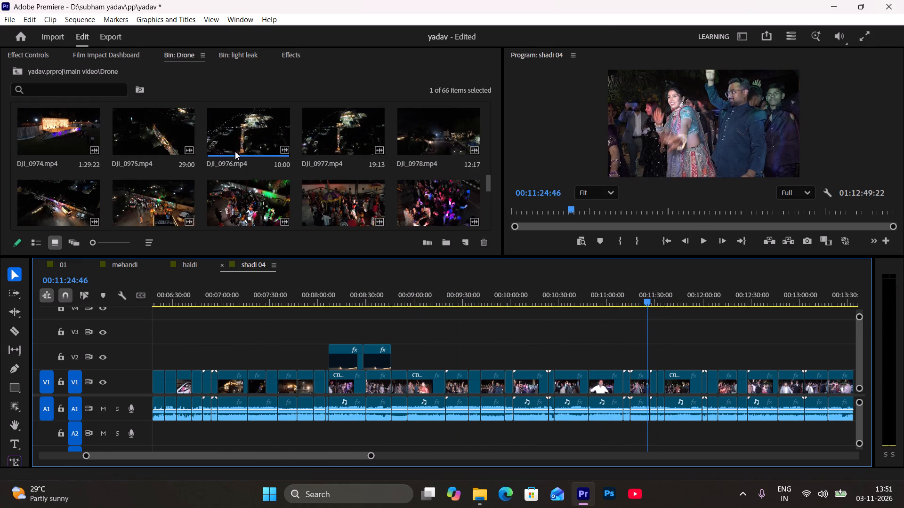
scroll(234, 154, down, 1)
scroll(152, 154, up, 1)
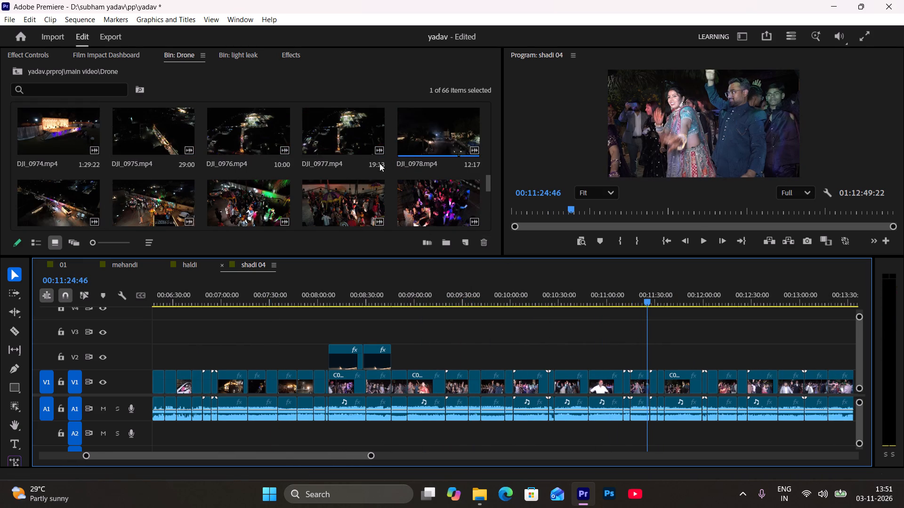
click(63, 212)
key(space)
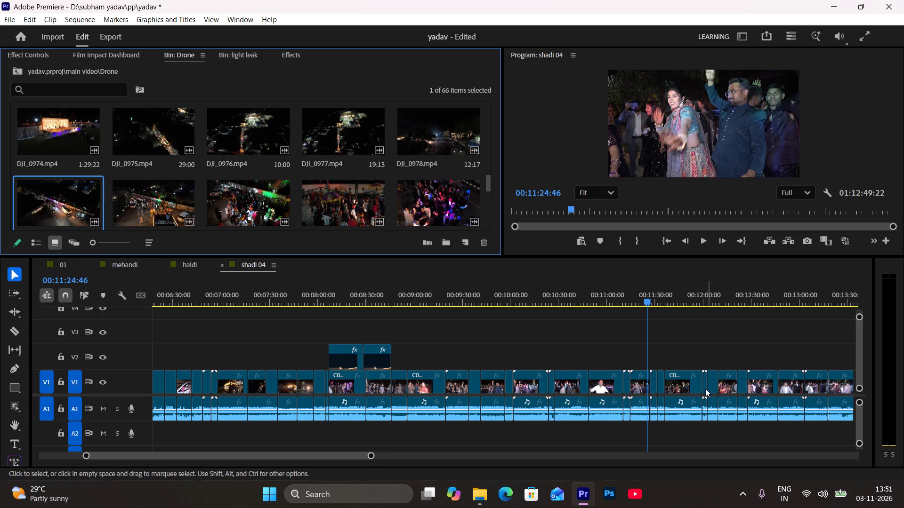
Scrub and play the dance clips between about 00:07:59 and 00:10:30 to look for a drone shot insertion point.
alt+scroll(663, 395, up, 7)
drag(420, 302, 434, 304)
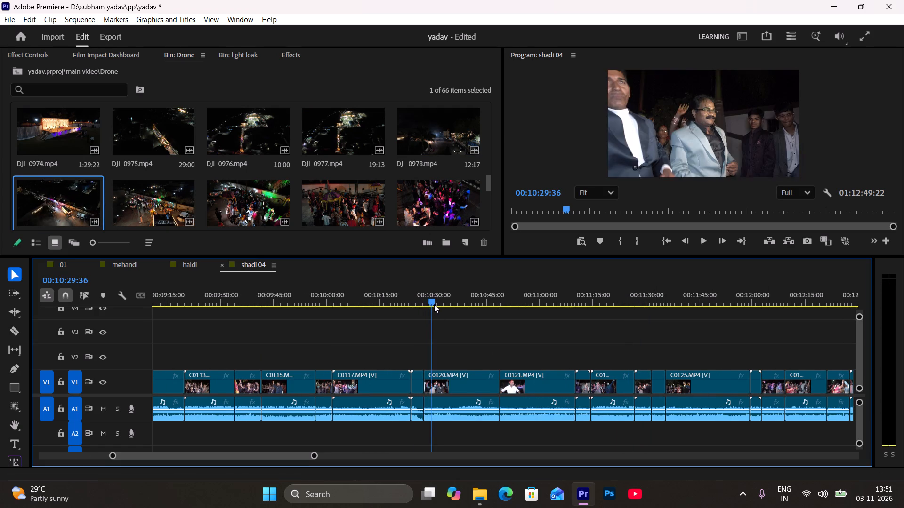
drag(434, 304, 282, 338)
key(space)
scroll(302, 365, up, 20)
scroll(302, 365, up, 1)
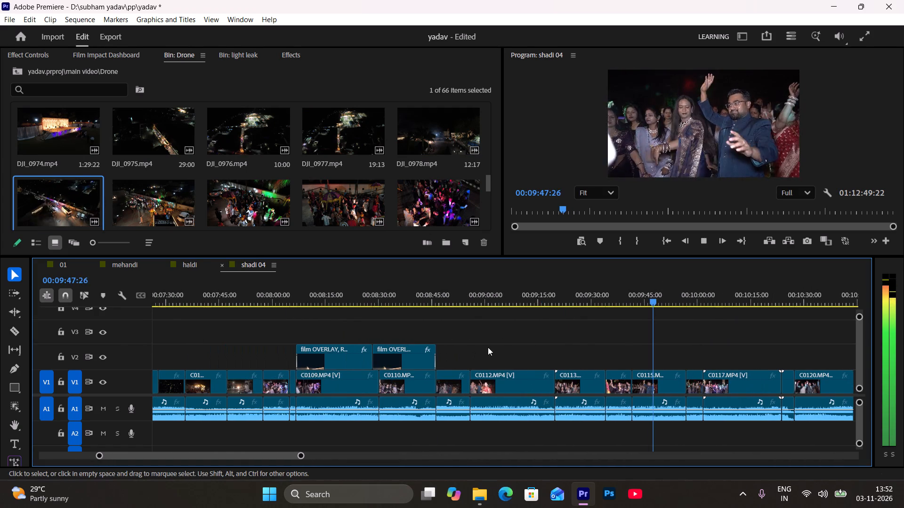
drag(514, 298, 269, 371)
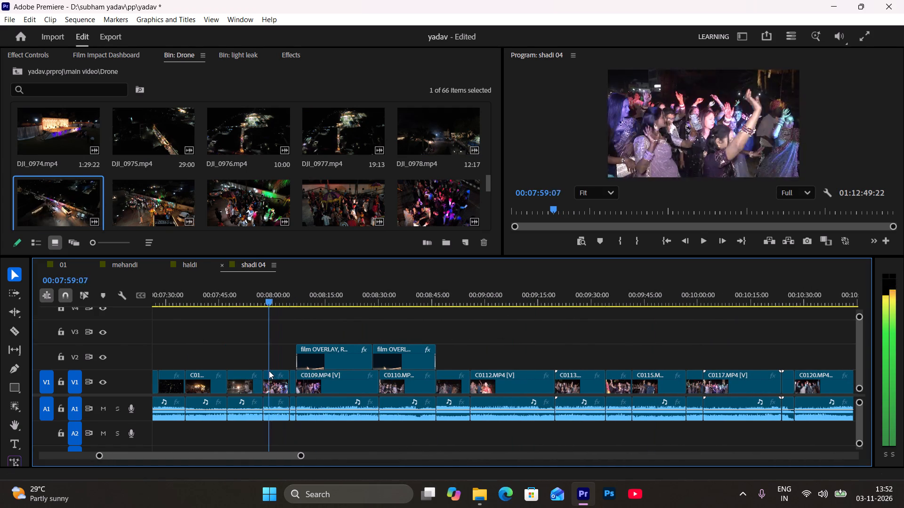
drag(269, 371, 413, 363)
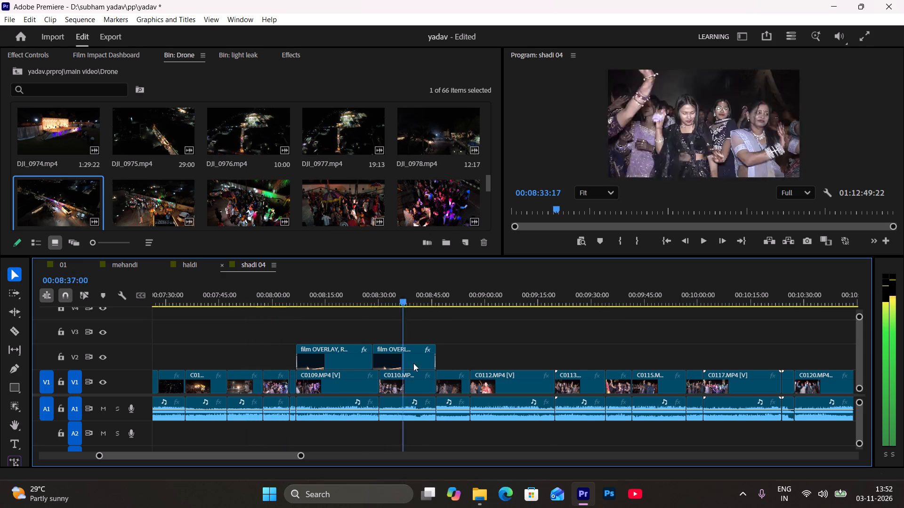
drag(413, 363, 726, 368)
drag(688, 362, 721, 367)
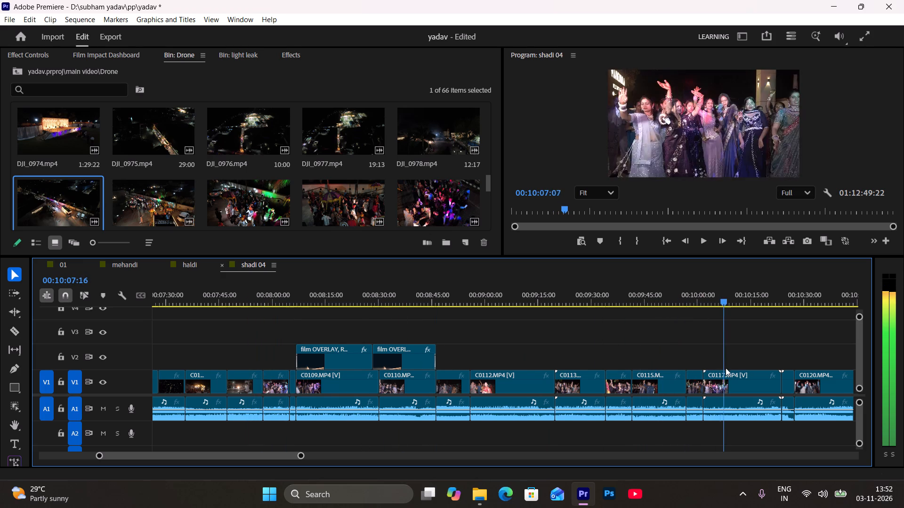
click(724, 367)
drag(726, 368, 726, 368)
scroll(714, 373, down, 11)
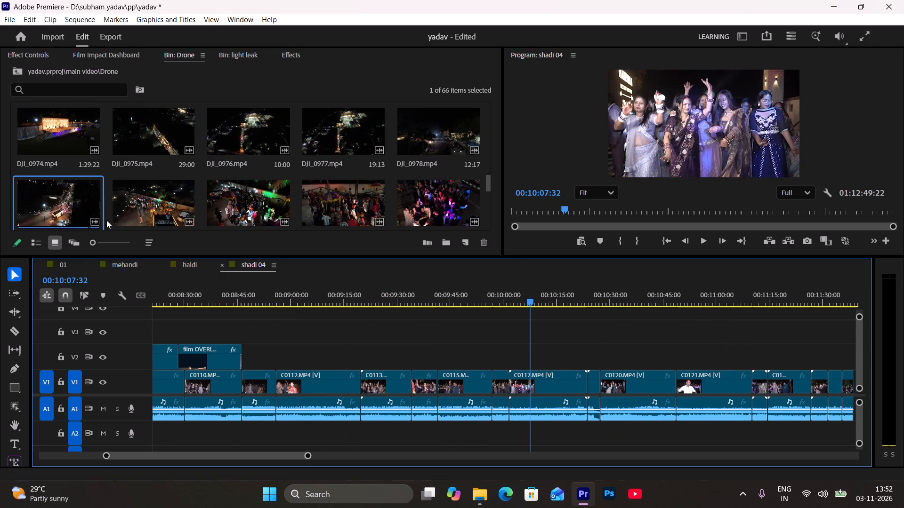
key(space)
alt+scroll(551, 410, up, 12)
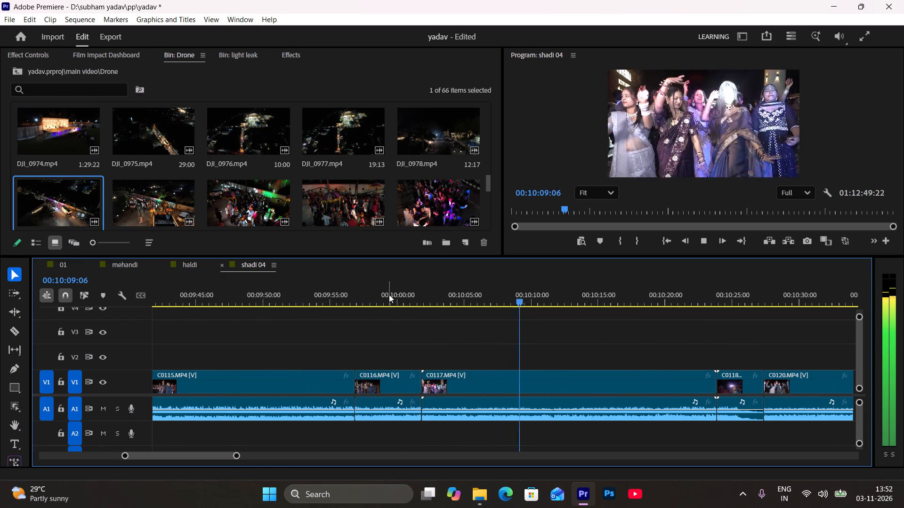
Shift C0117.MP4 and all following clips about 32 seconds later to open a gap after C0116.MP4.
click(389, 294)
key(space)
key(space)
click(18, 294)
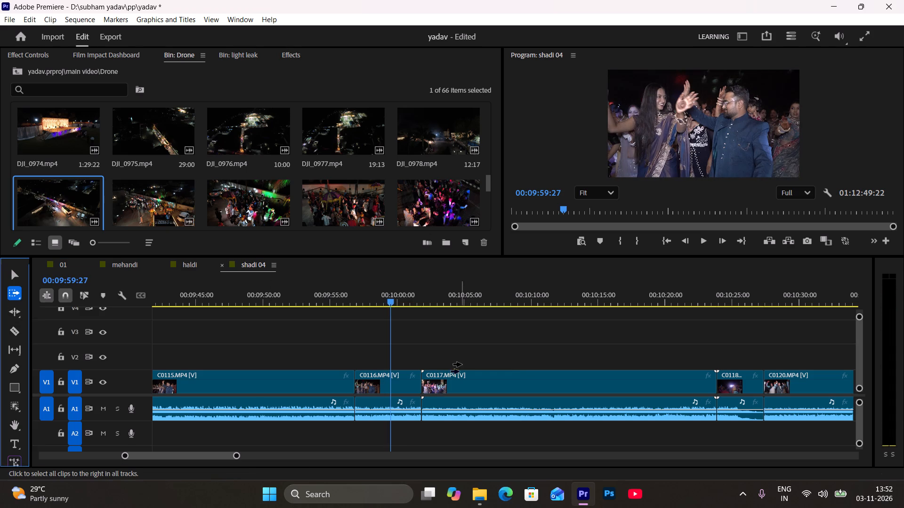
drag(440, 373, 842, 391)
click(12, 274)
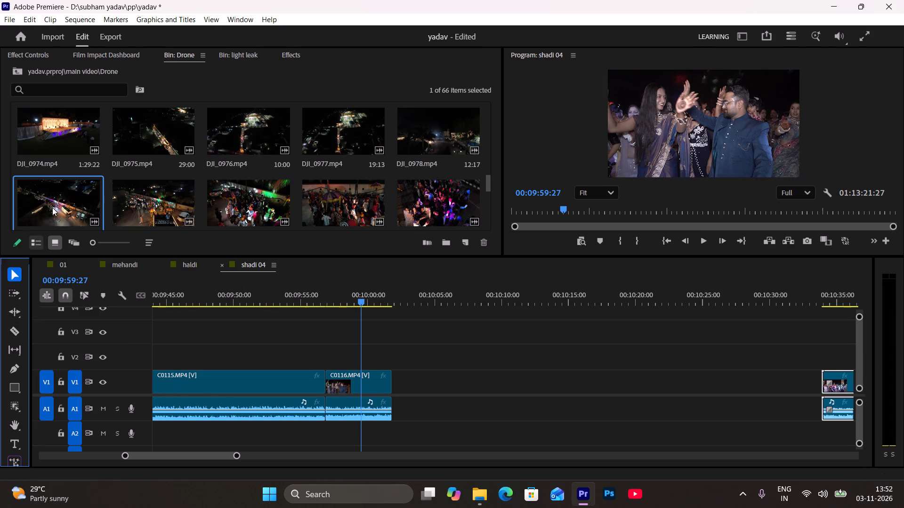
Place DJI_0979.mp4 on V1 directly after C0116.MP4 and delete its own audio from A1.
drag(54, 197, 398, 381)
key(space)
click(435, 400)
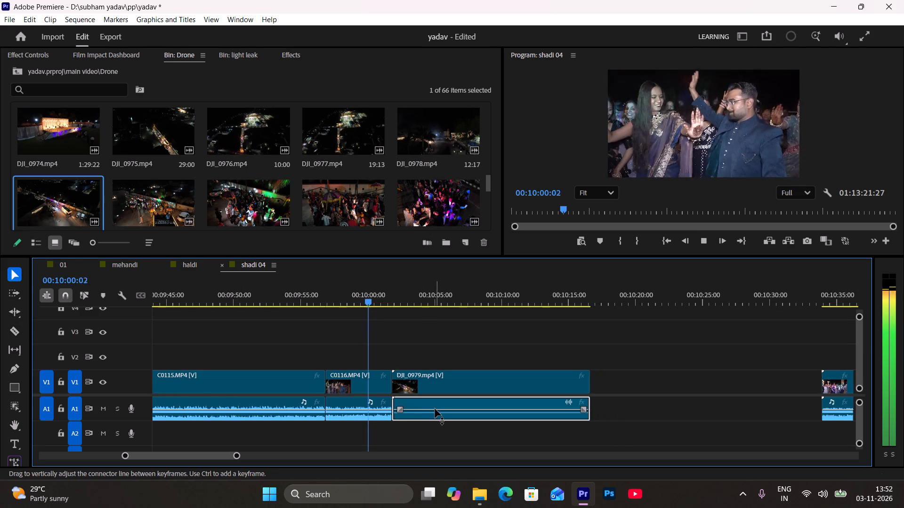
key(BackSpace)
key(space)
Duplicate the C0115.MP4 audio on A1 and place the copy directly after the C0116.MP4 audio, beneath DJI_0979.mp4.
scroll(407, 398, up, 1)
alt+scroll(407, 398, down, 5)
click(291, 284)
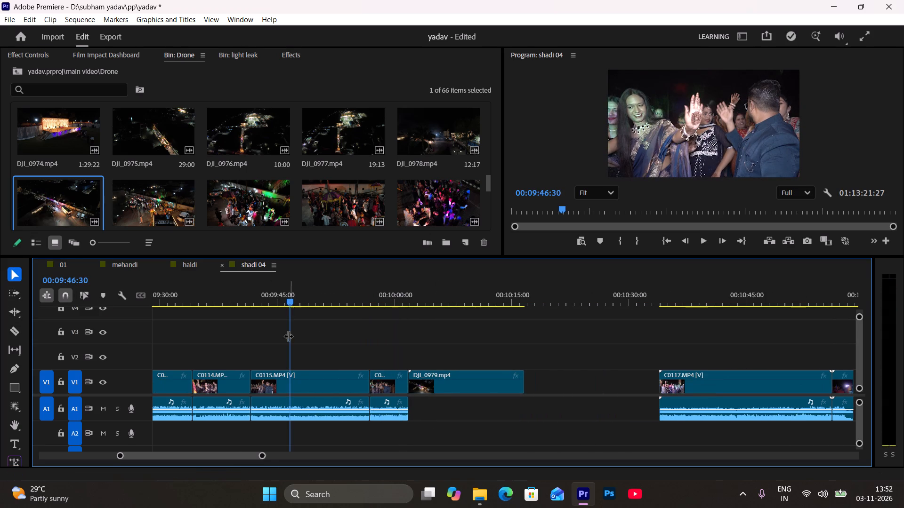
key(space)
click(276, 414)
alt+drag(302, 418, 498, 414)
drag(505, 416, 498, 416)
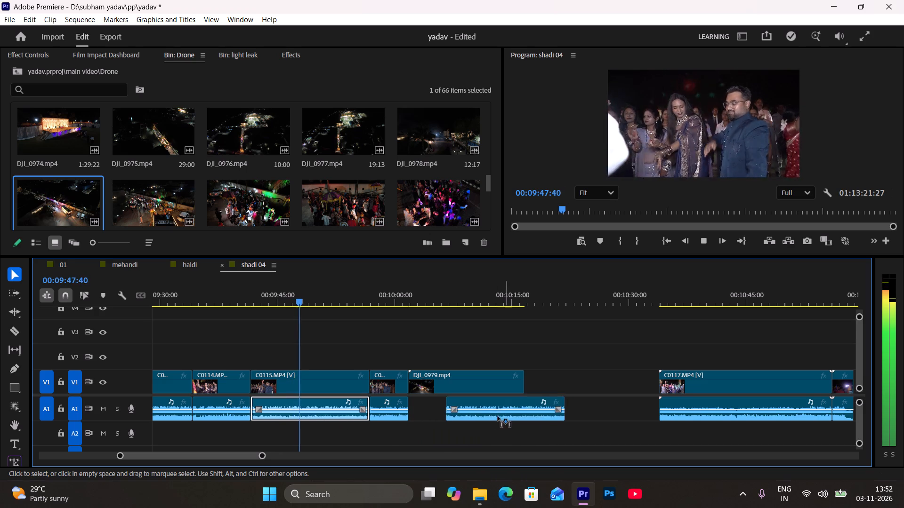
drag(498, 416, 472, 412)
click(565, 358)
Cut DJI_0979.mp4 and its underlying audio at 00:10:05:08 and ripple delete the portion before the cut.
alt+scroll(385, 380, up, 6)
drag(412, 303, 417, 301)
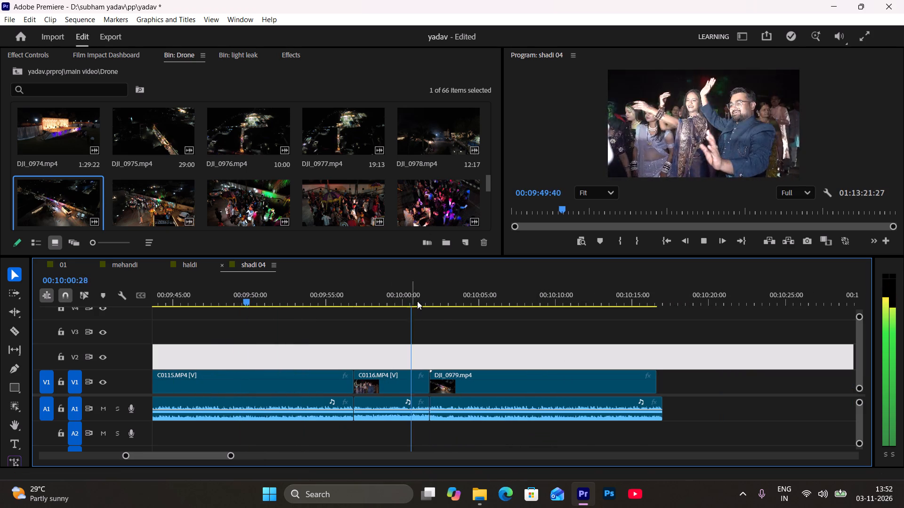
drag(417, 301, 483, 365)
key(semicolon)
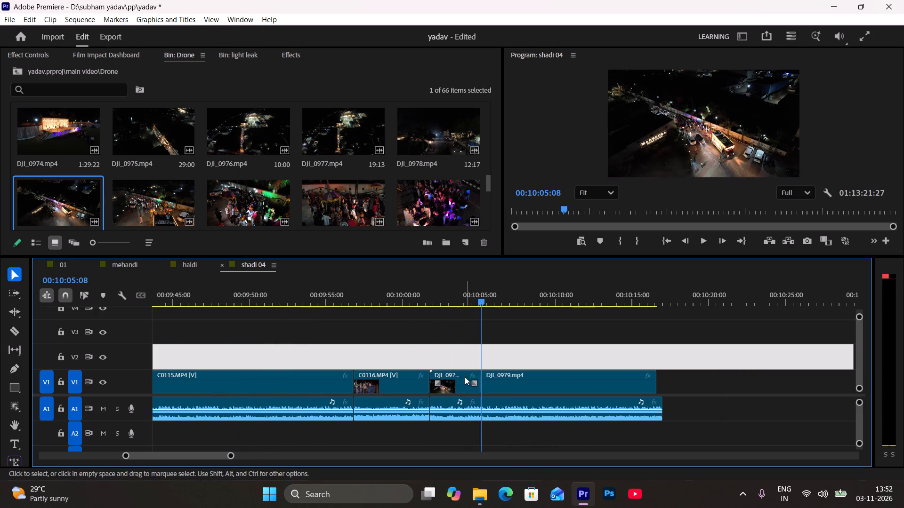
drag(451, 355, 470, 426)
key(apostrophe)
Cut DJI_0979.mp4 and its underlying audio at 00:10:10:10 and ripple delete the remainder after the cut.
drag(439, 296, 494, 359)
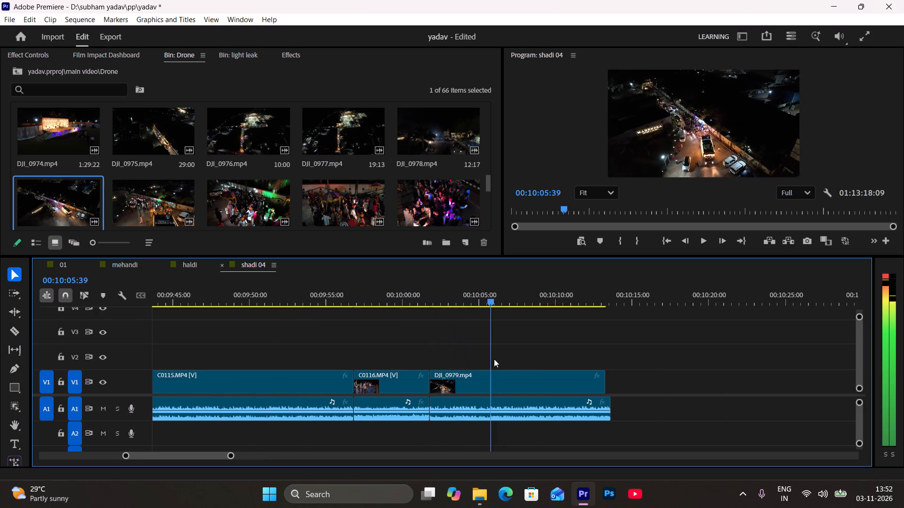
drag(494, 359, 565, 390)
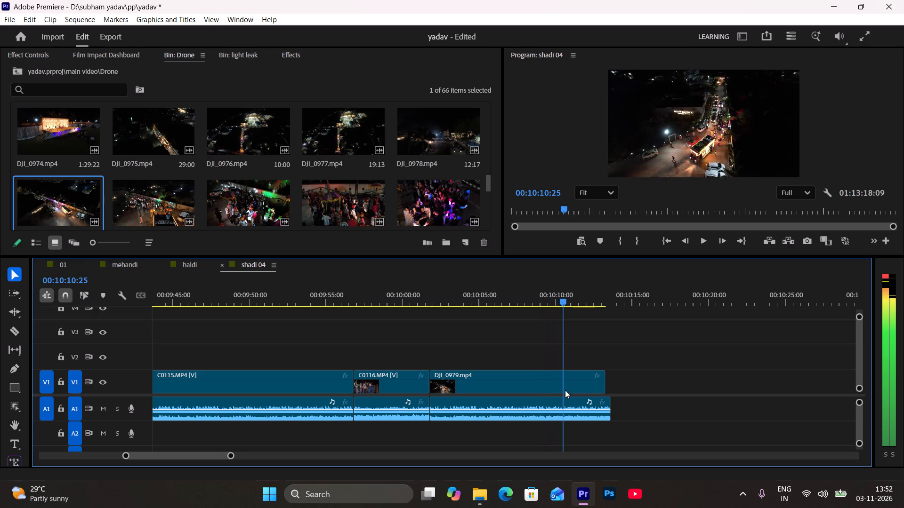
drag(565, 390, 560, 394)
key(semicolon)
drag(578, 351, 597, 429)
key(apostrophe)
Close the gap between DJI_0979.mp4 and C0117.MP4 with a ripple delete.
click(623, 386)
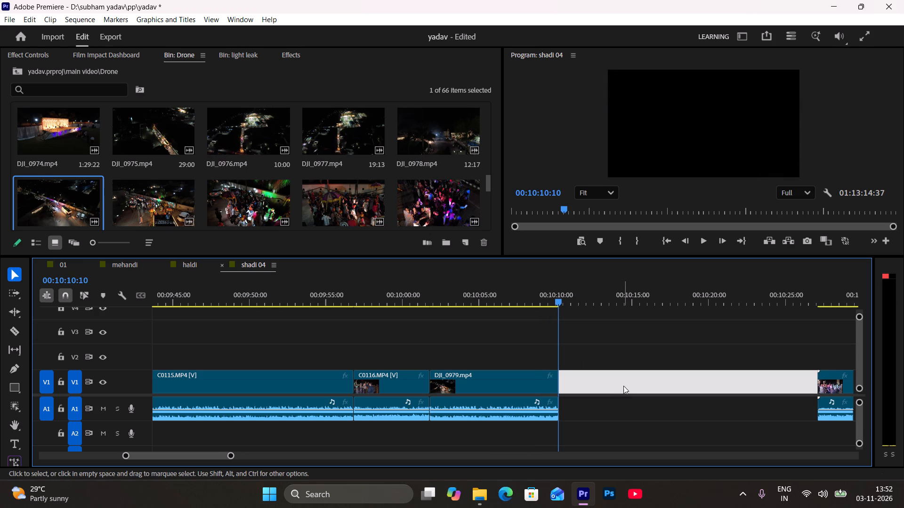
key(apostrophe)
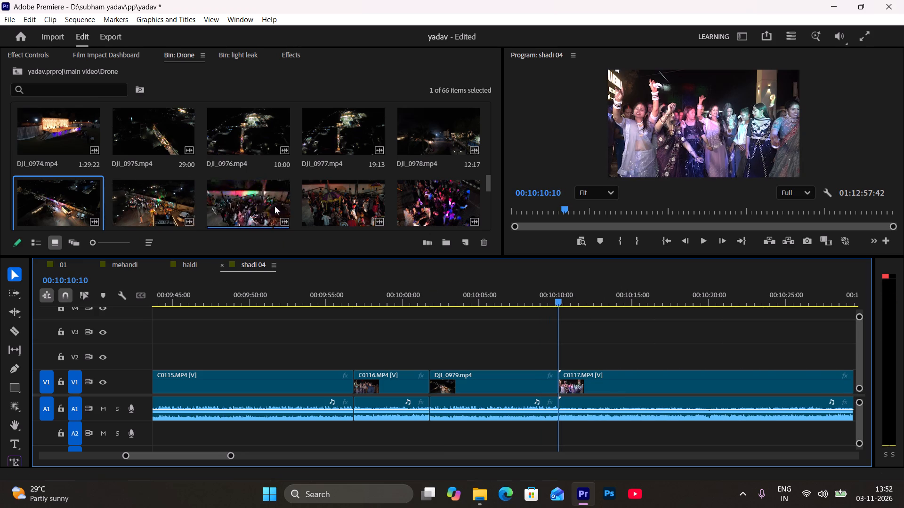
Select the drone clip after DJI_0979.mp4 and scrub the sequence from 00:10:10 to about 00:19:38 to look for the next insertion point.
click(146, 200)
alt+scroll(605, 368, down, 11)
drag(604, 308, 612, 307)
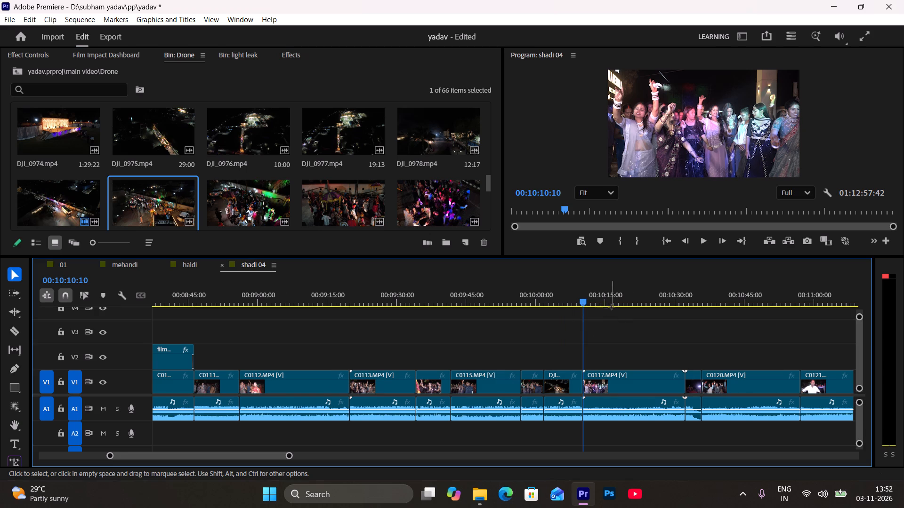
drag(612, 307, 621, 316)
drag(597, 294, 735, 333)
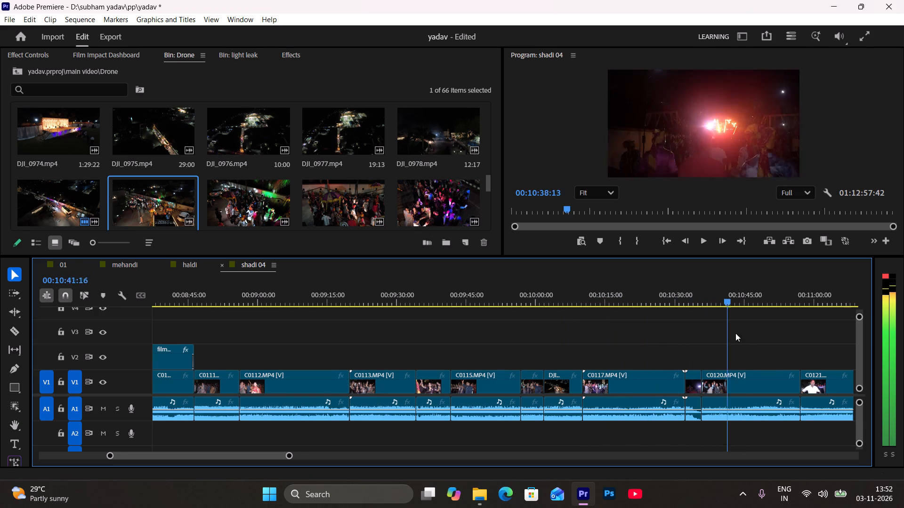
drag(735, 333, 777, 342)
key(space)
scroll(750, 357, down, 20)
scroll(750, 357, down, 6)
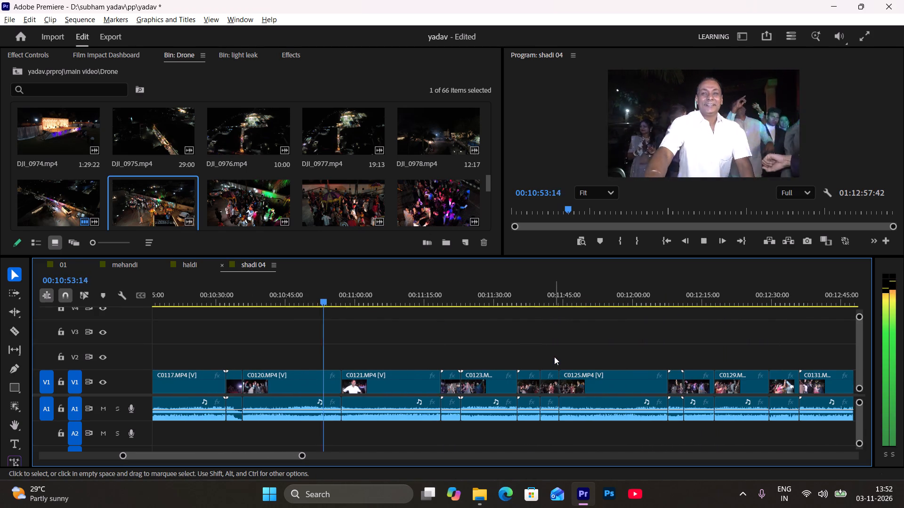
alt+scroll(552, 360, down, 9)
drag(347, 307, 373, 310)
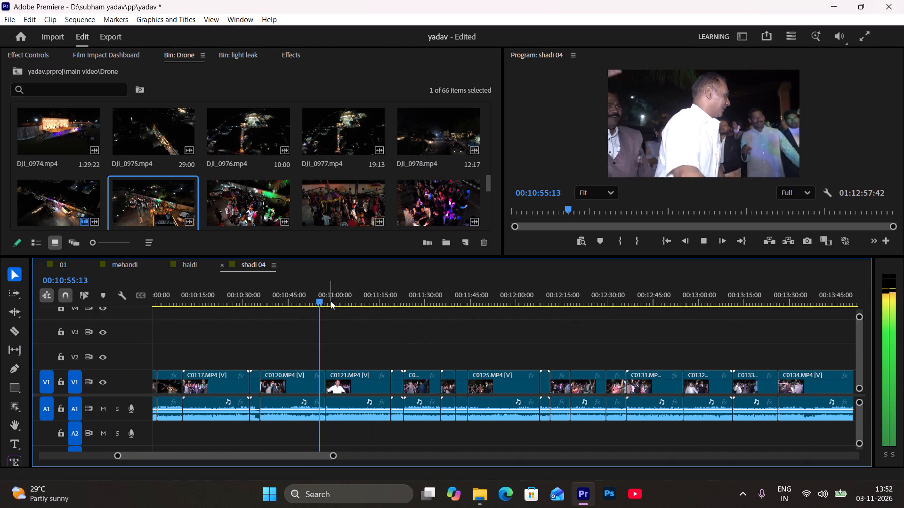
drag(347, 291, 506, 316)
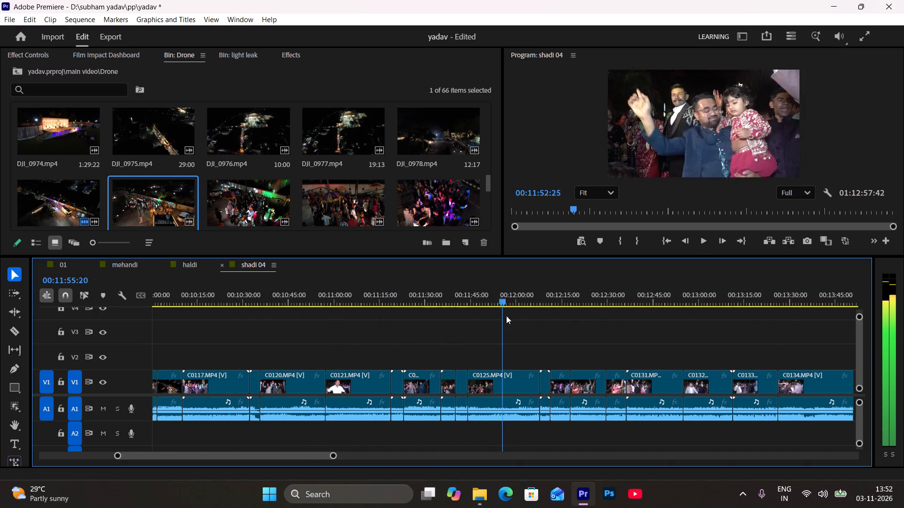
drag(506, 316, 656, 330)
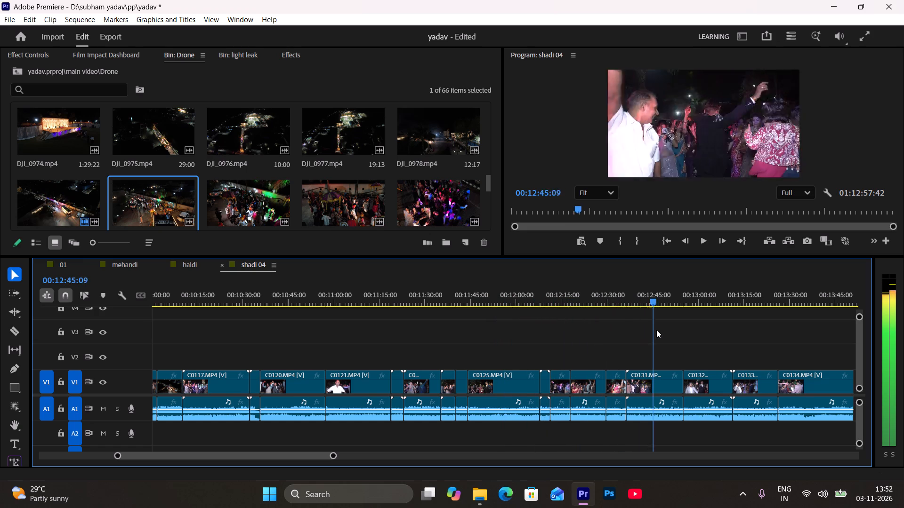
drag(656, 330, 813, 348)
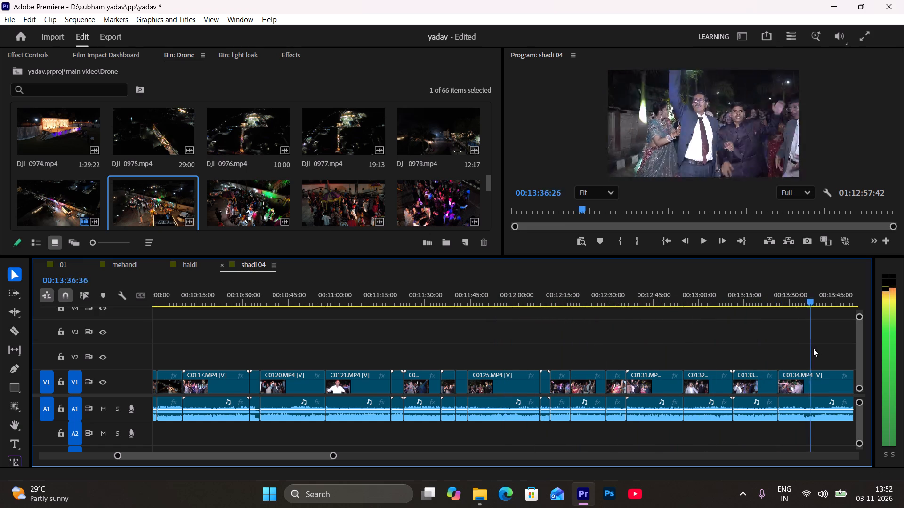
drag(813, 348, 652, 372)
key(space)
scroll(669, 378, down, 17)
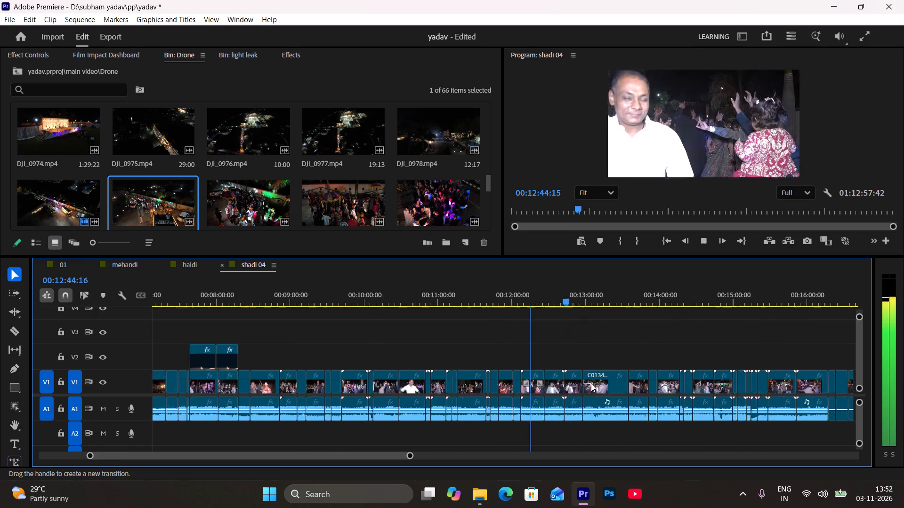
drag(586, 287, 728, 338)
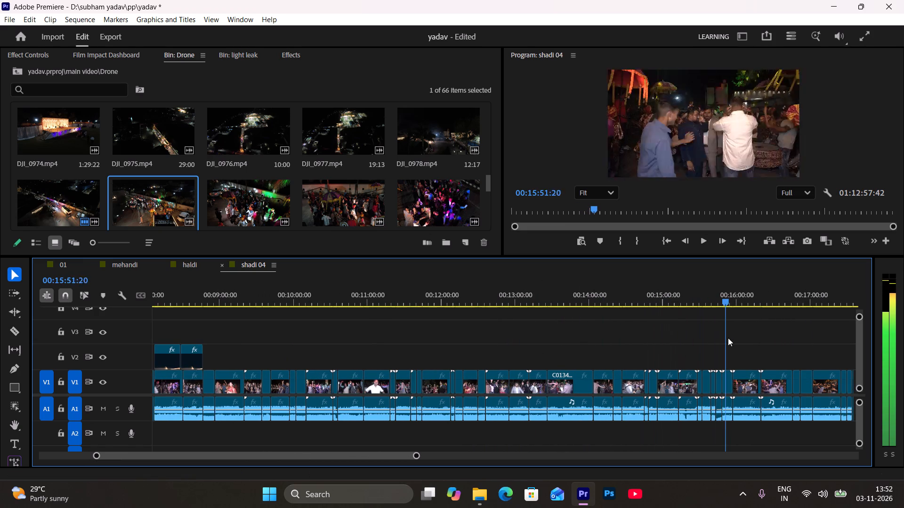
drag(728, 338, 634, 364)
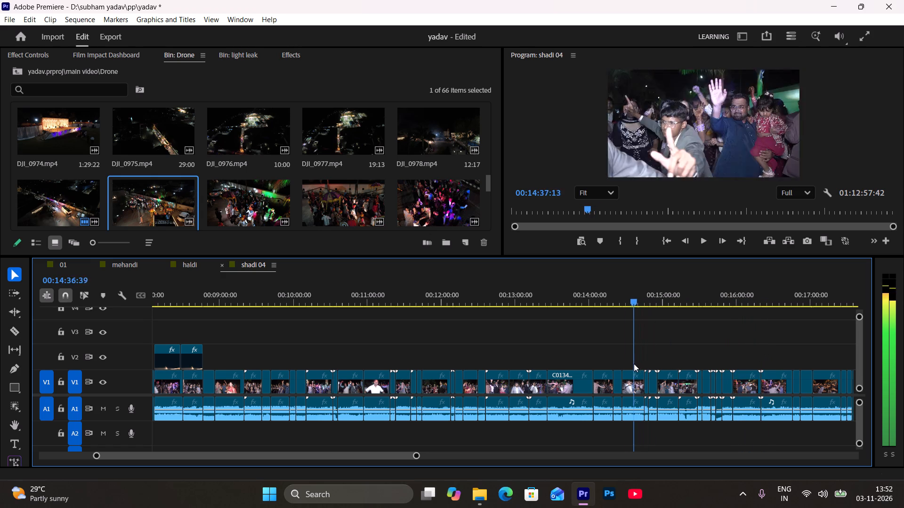
drag(634, 364, 517, 367)
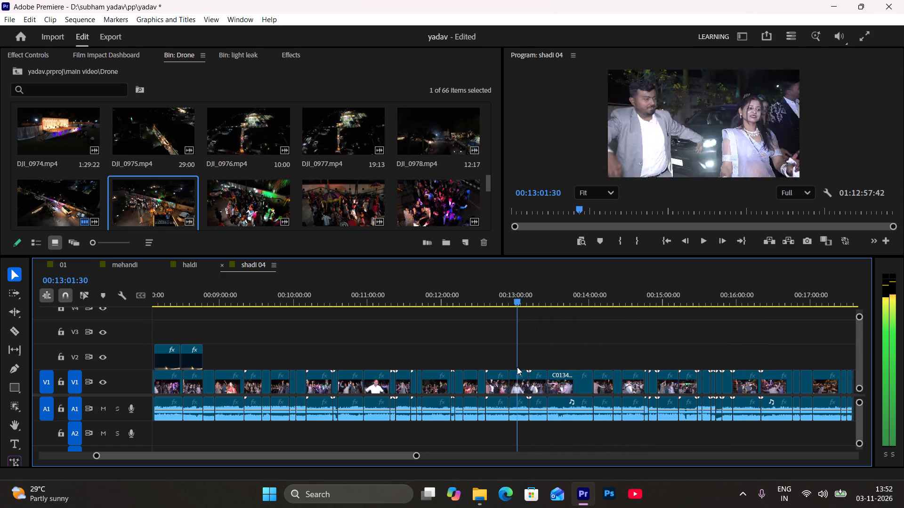
drag(517, 367, 845, 381)
key(space)
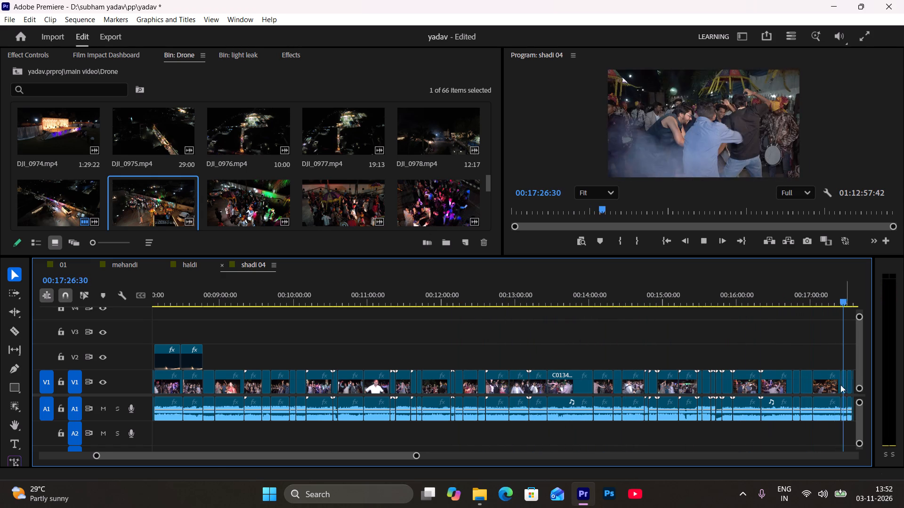
scroll(780, 390, down, 9)
drag(709, 306, 729, 319)
drag(716, 294, 727, 297)
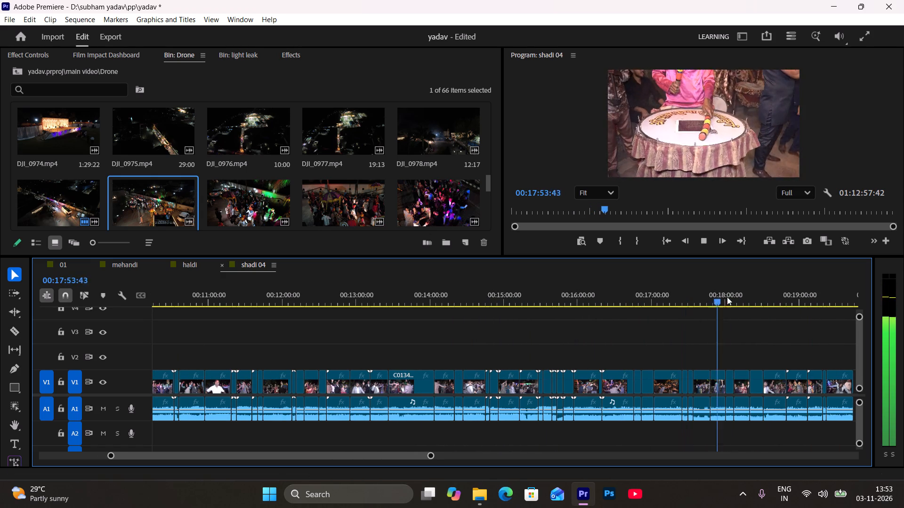
drag(727, 297, 794, 347)
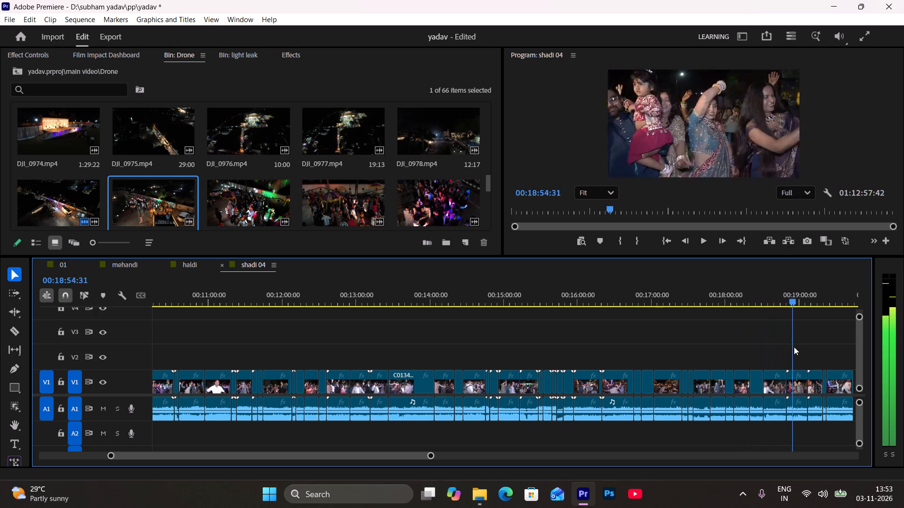
drag(794, 347, 847, 357)
key(space)
scroll(792, 375, down, 20)
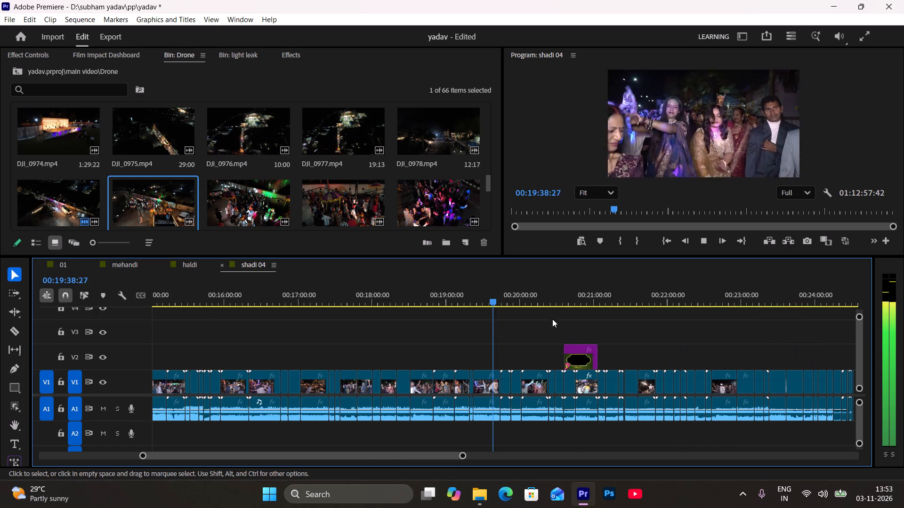
Scrub and play back through the clips between about 00:16:22 and 00:11:04 to narrow down the next drone shot insertion point.
drag(554, 301, 252, 358)
drag(576, 308, 596, 321)
key(space)
scroll(243, 382, up, 8)
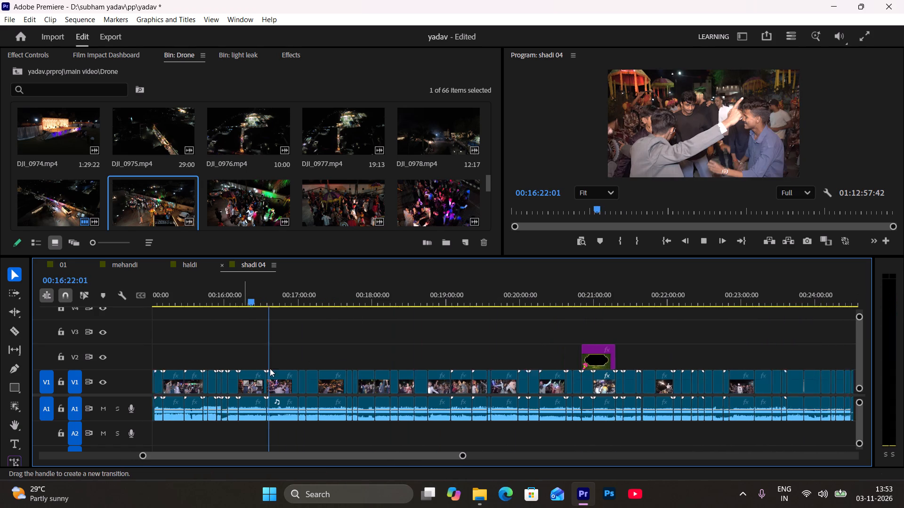
scroll(270, 368, up, 8)
alt+scroll(594, 378, up, 7)
alt+scroll(452, 354, down, 7)
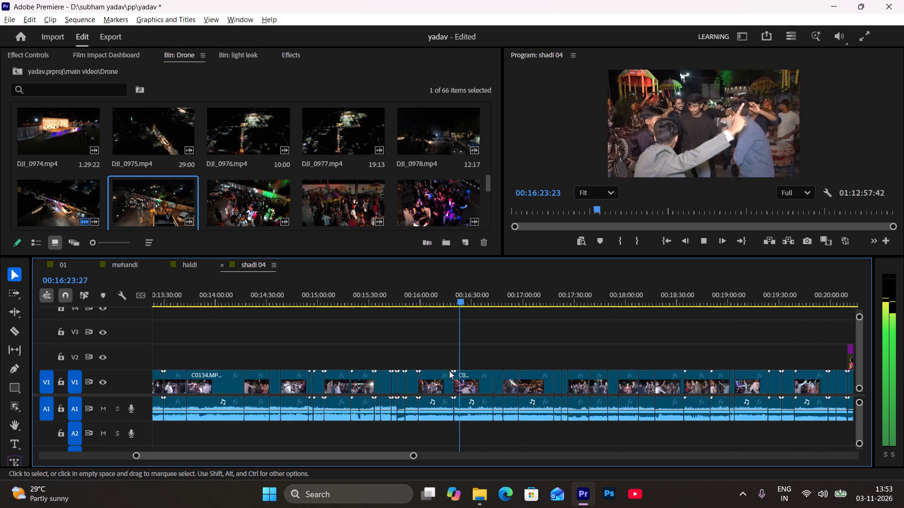
alt+scroll(449, 371, down, 6)
scroll(440, 376, up, 7)
click(399, 294)
alt+scroll(401, 363, up, 3)
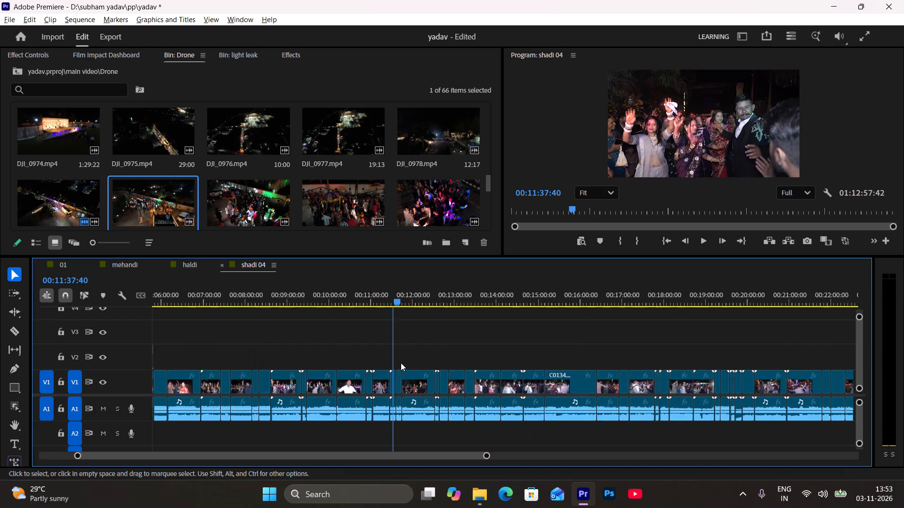
alt+scroll(401, 363, up, 16)
click(500, 302)
key(space)
scroll(526, 354, down, 3)
alt+scroll(541, 384, up, 3)
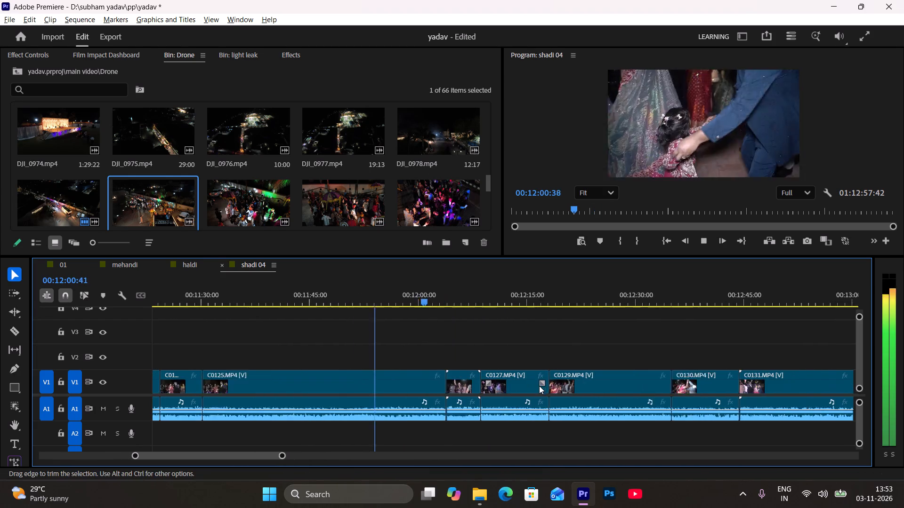
alt+scroll(539, 386, up, 7)
scroll(468, 397, down, 6)
scroll(296, 414, up, 9)
alt+scroll(406, 381, down, 6)
scroll(407, 382, up, 7)
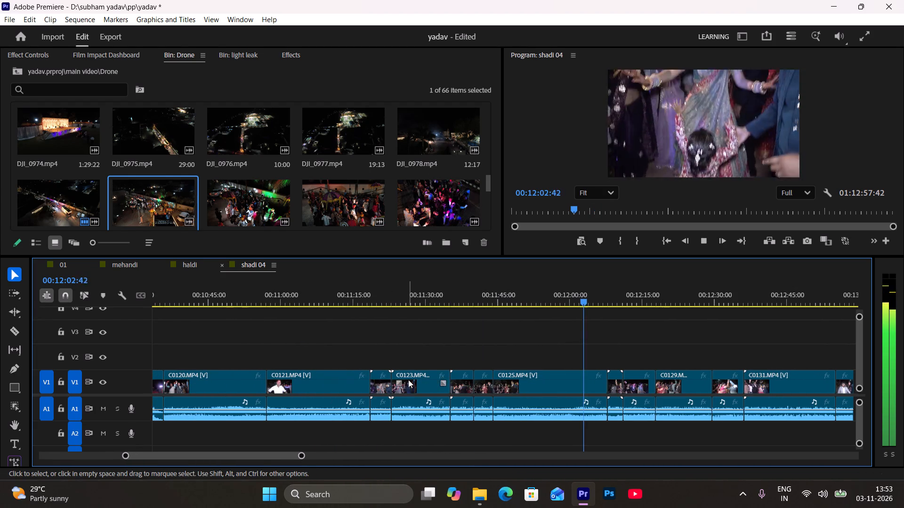
drag(397, 289, 536, 332)
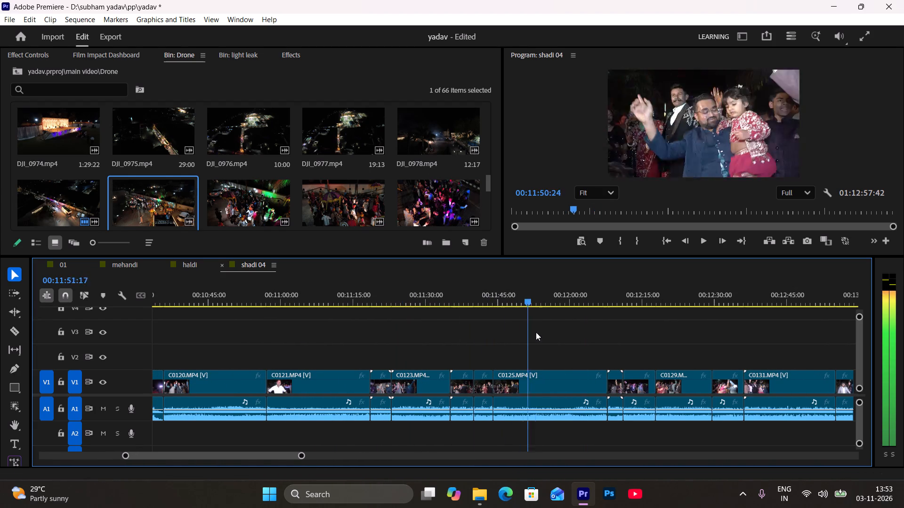
drag(536, 332, 636, 354)
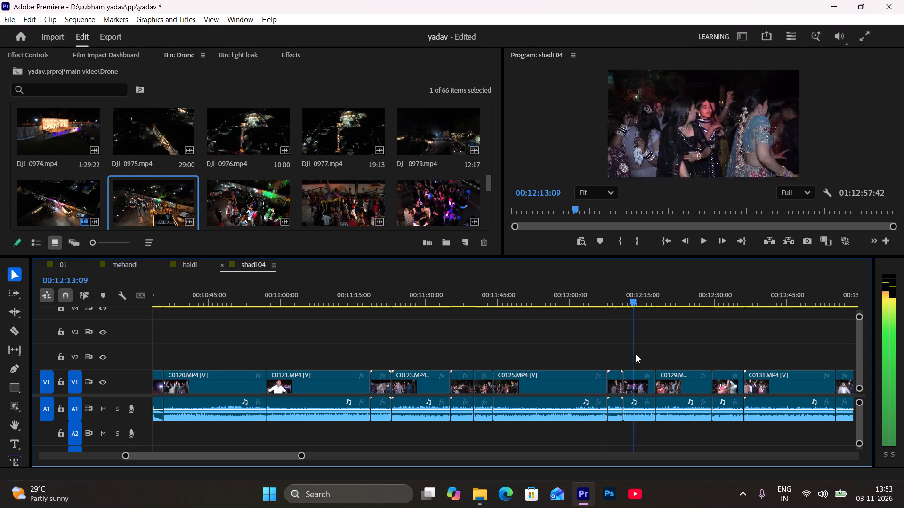
drag(636, 354, 300, 383)
key(space)
scroll(293, 393, up, 20)
scroll(293, 393, up, 3)
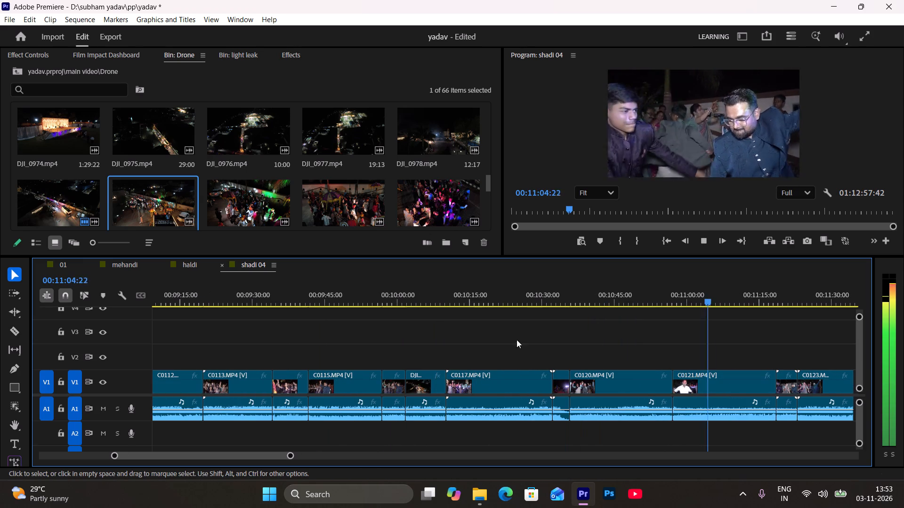
drag(423, 291, 778, 364)
key(space)
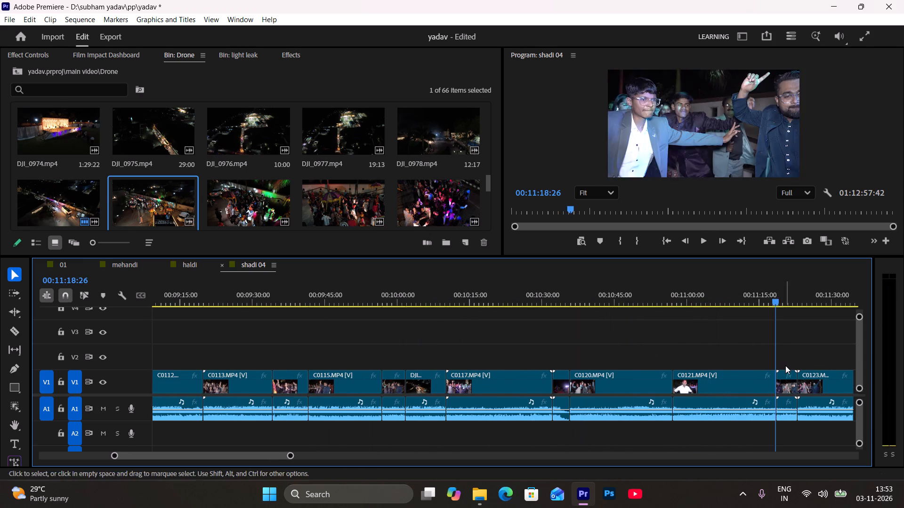
Shift C0124.MP4 and all following clips about 28 seconds later to open a gap after C0123.MP4.
scroll(773, 365, down, 12)
drag(620, 293, 627, 292)
scroll(626, 319, down, 8)
alt+scroll(541, 407, up, 7)
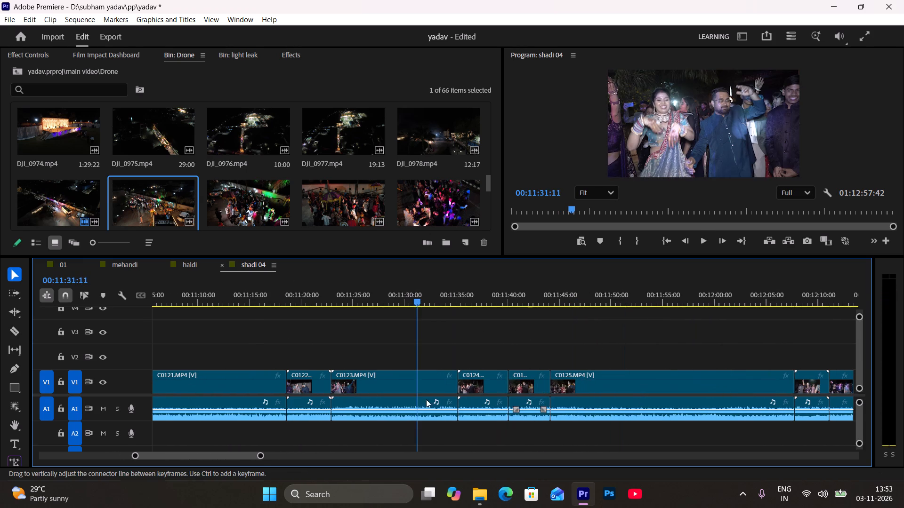
click(19, 297)
drag(480, 379, 767, 375)
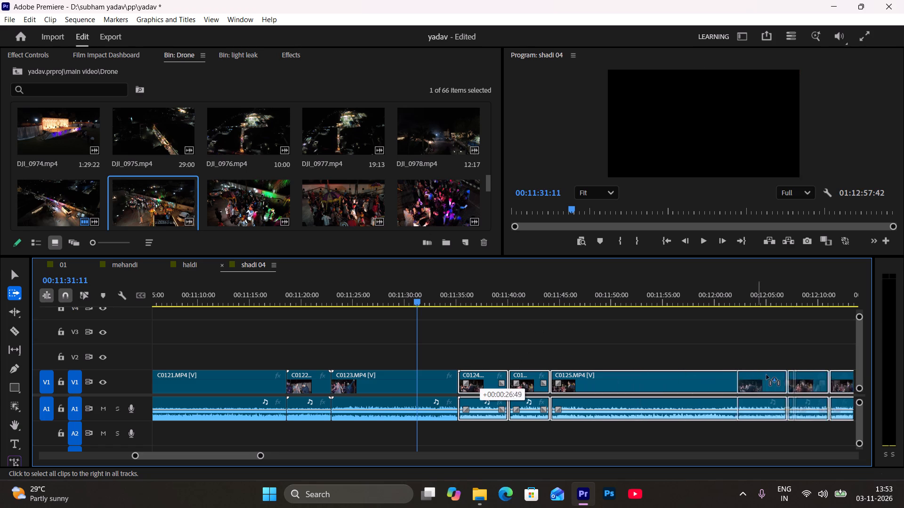
drag(767, 375, 767, 375)
Find DJI_0982.mp4 in the Drone bin and place it on V1 directly after C0123.MP4.
click(18, 71)
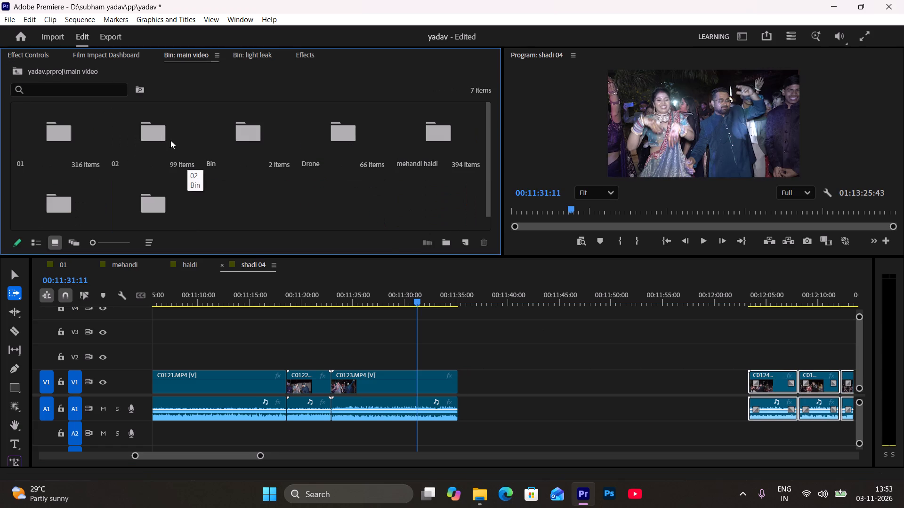
double_click(333, 149)
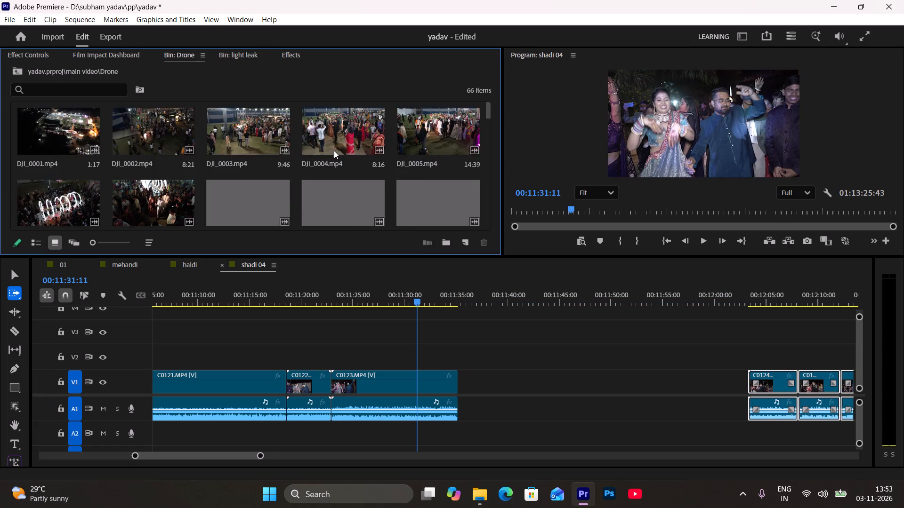
scroll(295, 187, down, 14)
scroll(292, 167, up, 2)
scroll(271, 200, up, 1)
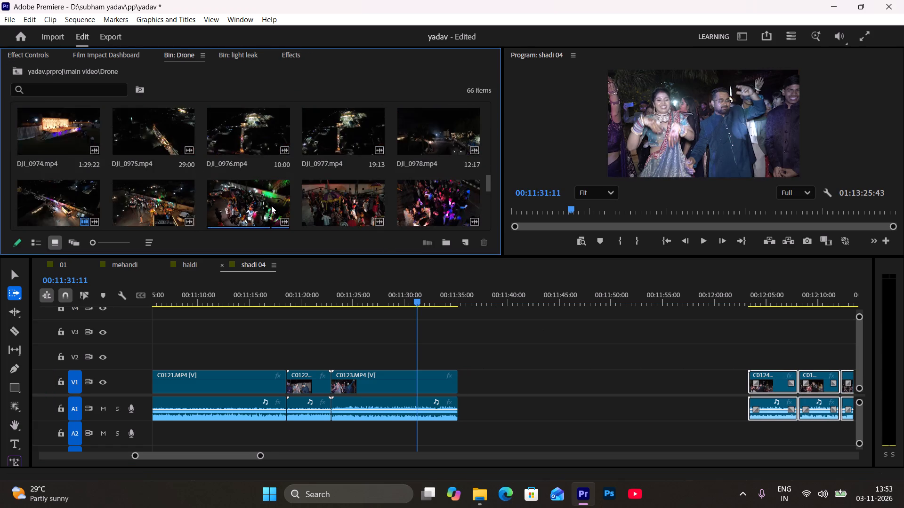
scroll(271, 206, up, 1)
scroll(271, 206, down, 7)
scroll(273, 209, up, 4)
scroll(273, 209, down, 2)
scroll(268, 197, up, 1)
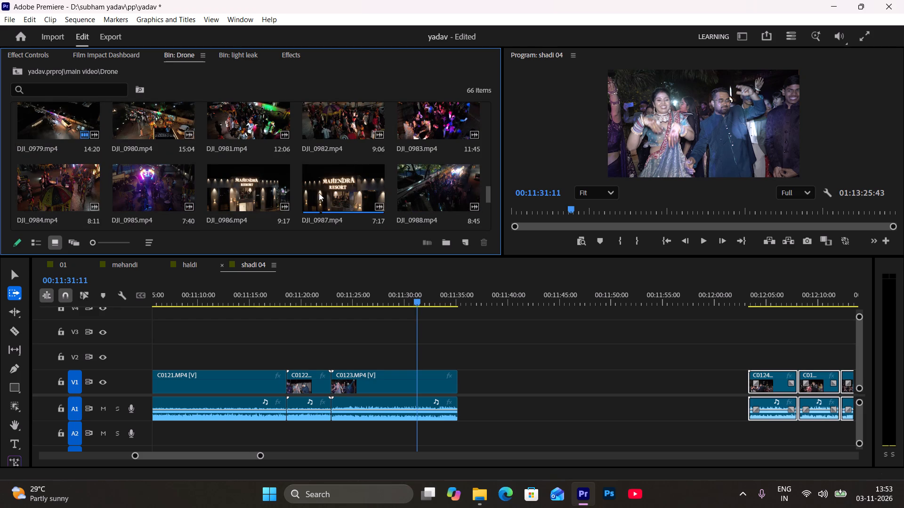
scroll(193, 190, up, 1)
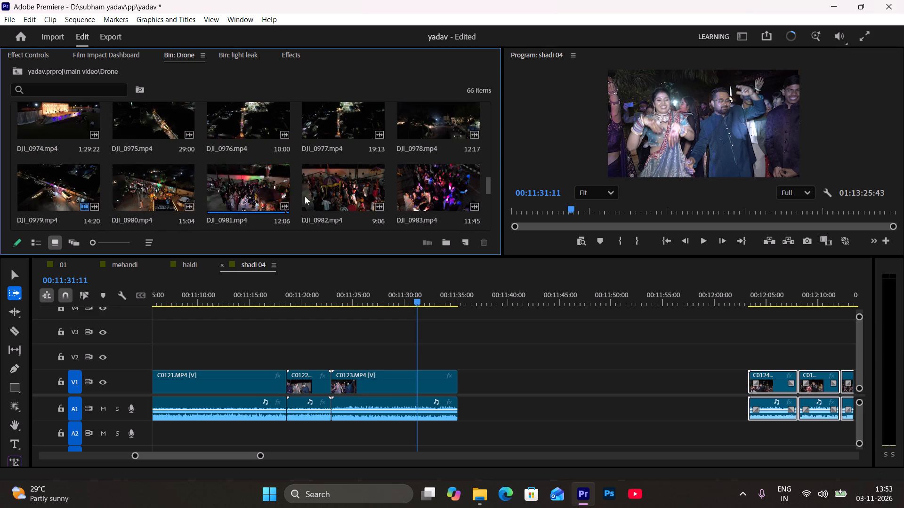
drag(323, 203, 480, 384)
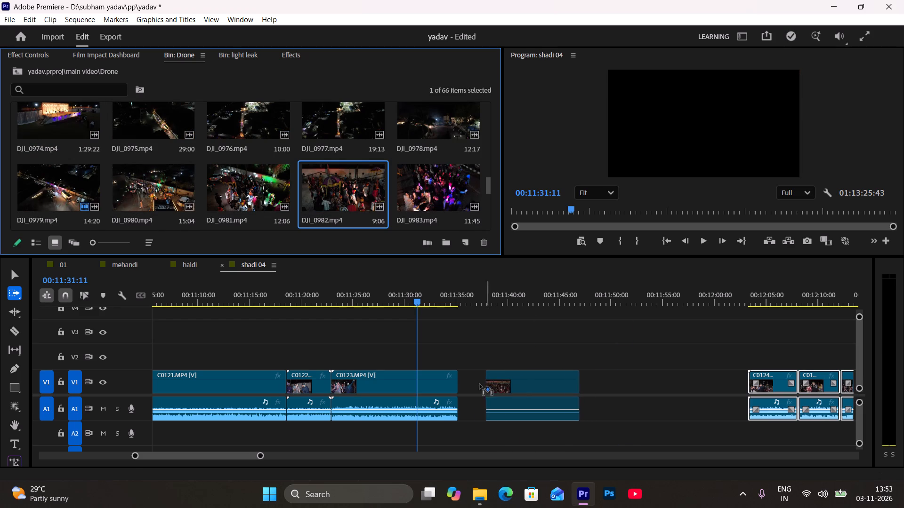
drag(480, 384, 461, 382)
Delete only the audio of DJI_0982.mp4, keeping its video.
click(478, 418)
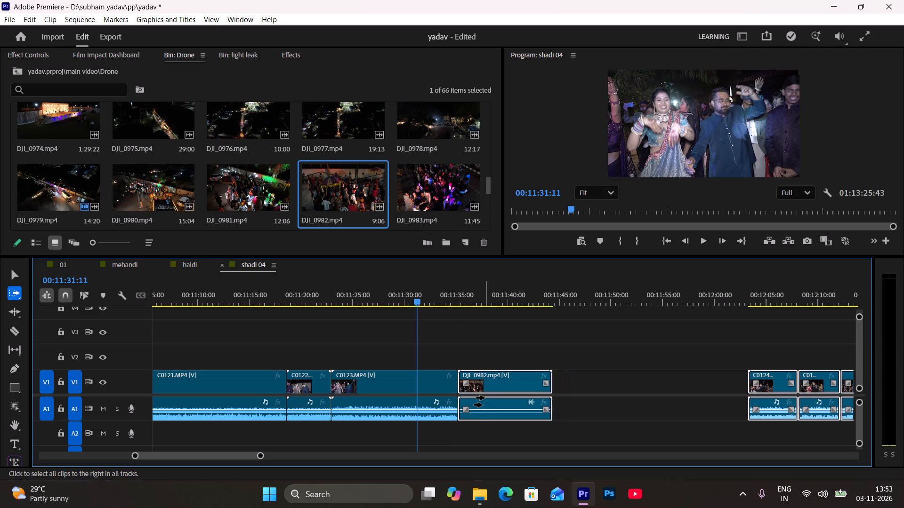
key(v)
click(492, 401)
click(557, 359)
click(513, 414)
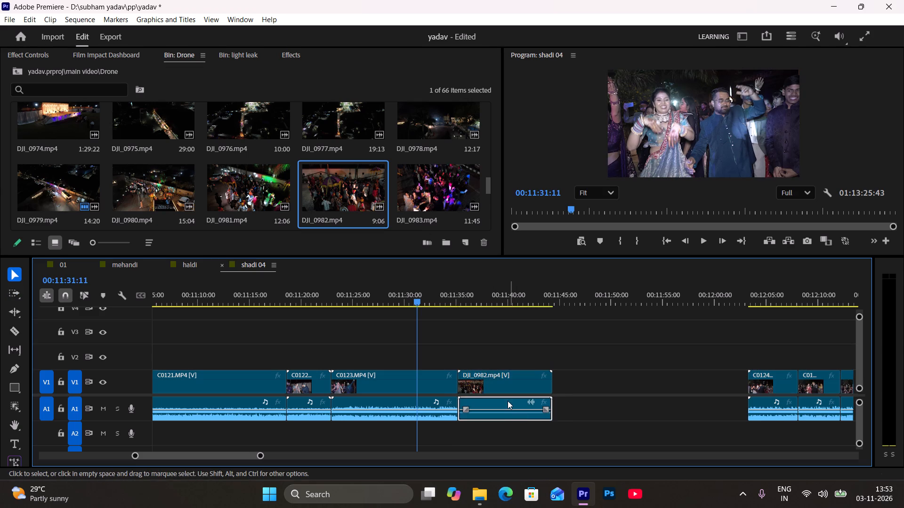
key(BackSpace)
Split DJI_0982.mp4 at about 00:11:42:47 and ripple delete the end piece.
key(space)
click(469, 300)
key(space)
alt+scroll(481, 378, up, 6)
click(474, 402)
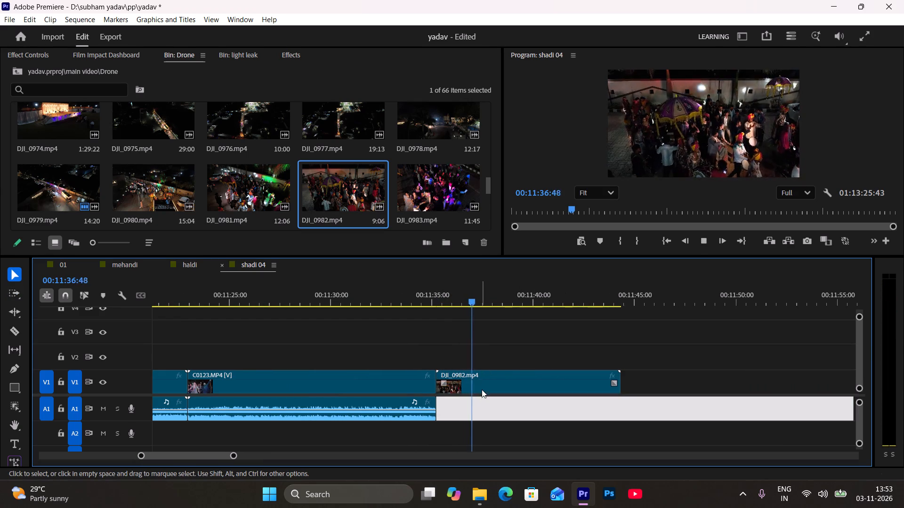
click(482, 388)
key(ctrl+k)
key(ctrl+k)
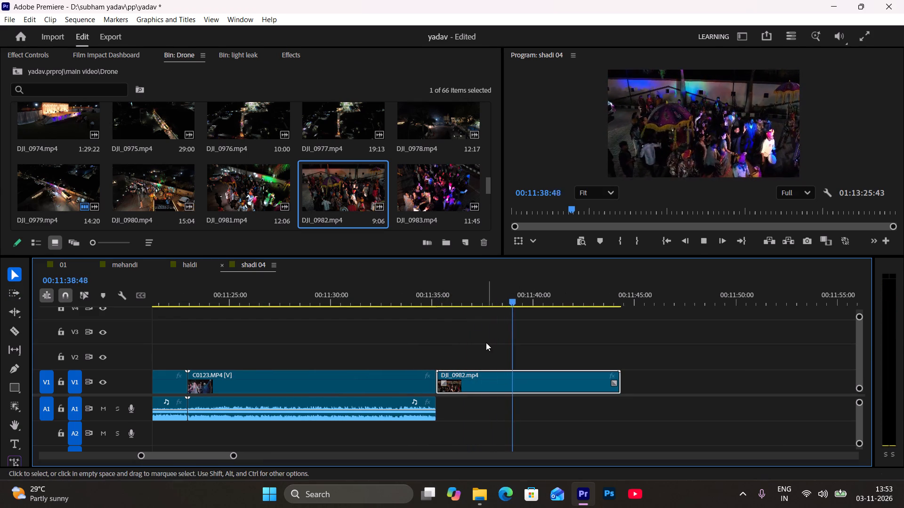
drag(486, 293, 594, 390)
key(semicolon)
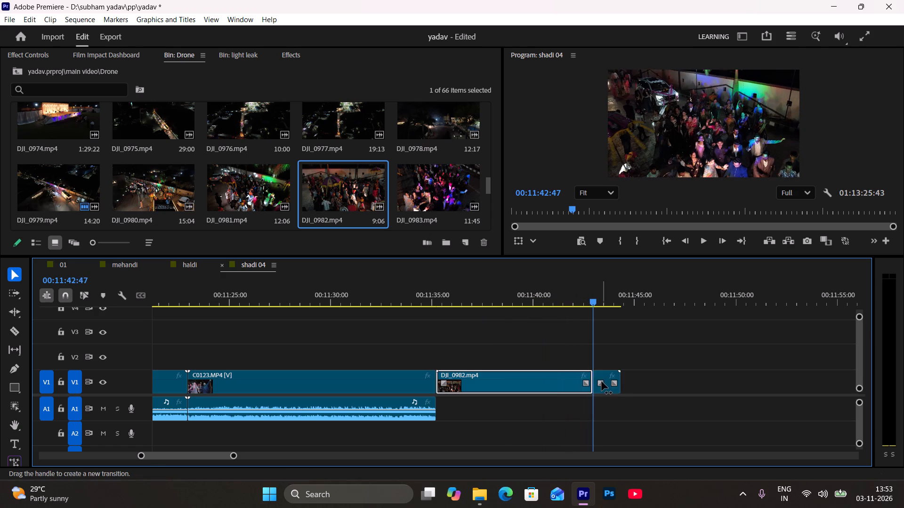
click(602, 381)
key(apostrophe)
key(ctrl+z)
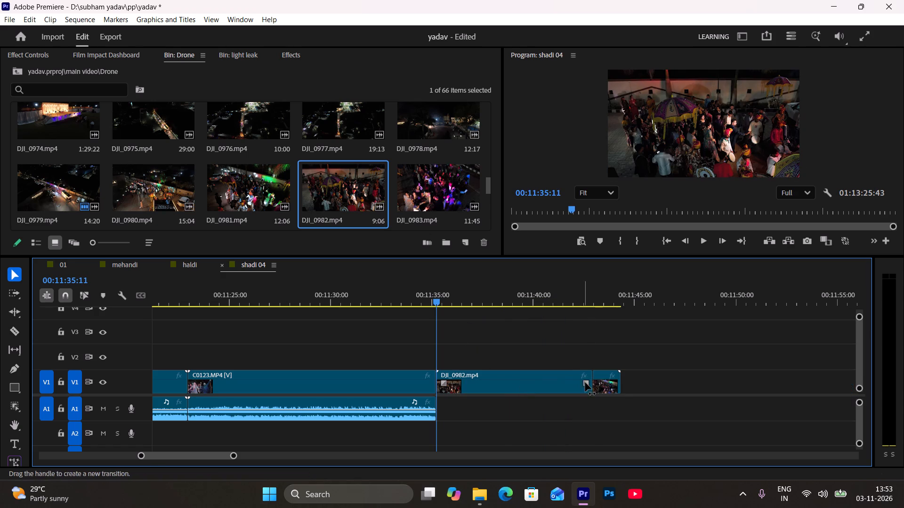
click(609, 385)
key(apostrophe)
Split DJI_0982.mp4 about 2.4 seconds after its start and ripple delete the opening piece.
drag(444, 290, 472, 339)
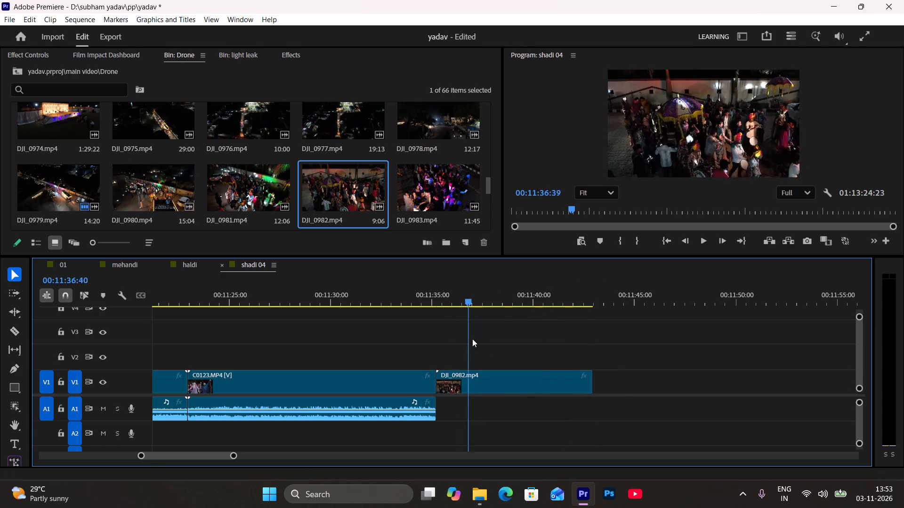
drag(472, 339, 485, 352)
key(semicolon)
click(462, 385)
key(apostrophe)
key(space)
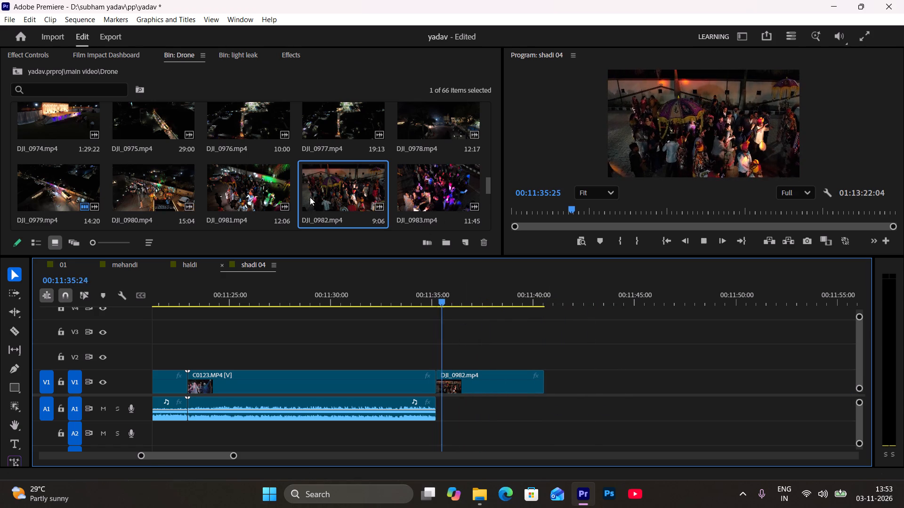
key(space)
Place DJI_0983.mp4 from the Drone bin directly after DJI_0982.mp4 and delete its audio.
scroll(239, 194, down, 1)
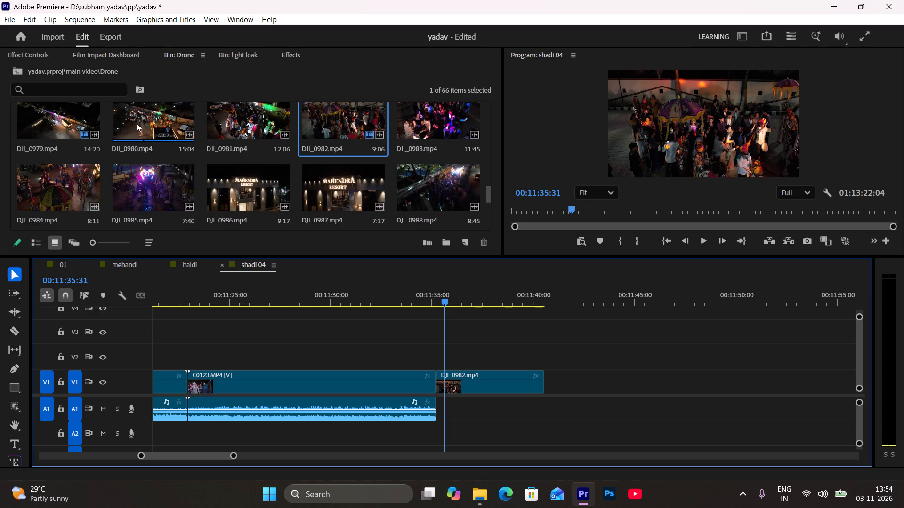
drag(443, 123, 456, 125)
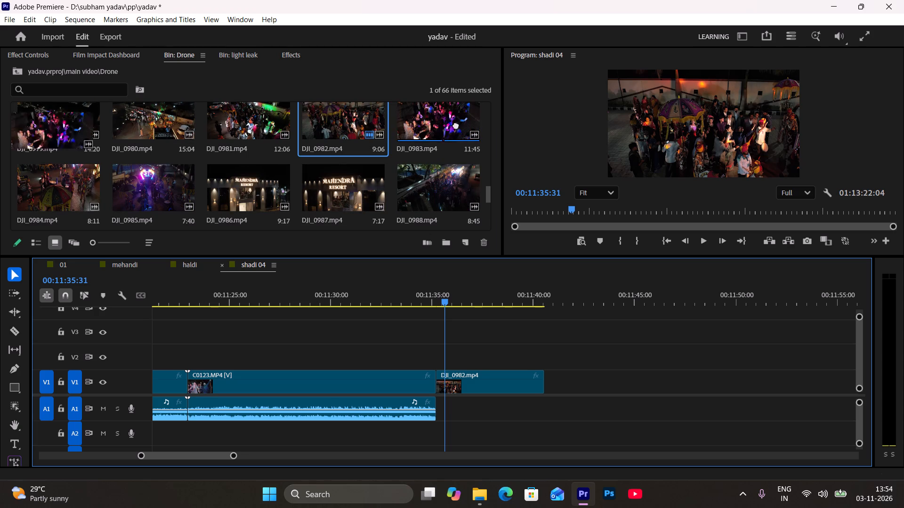
drag(456, 125, 548, 390)
click(568, 405)
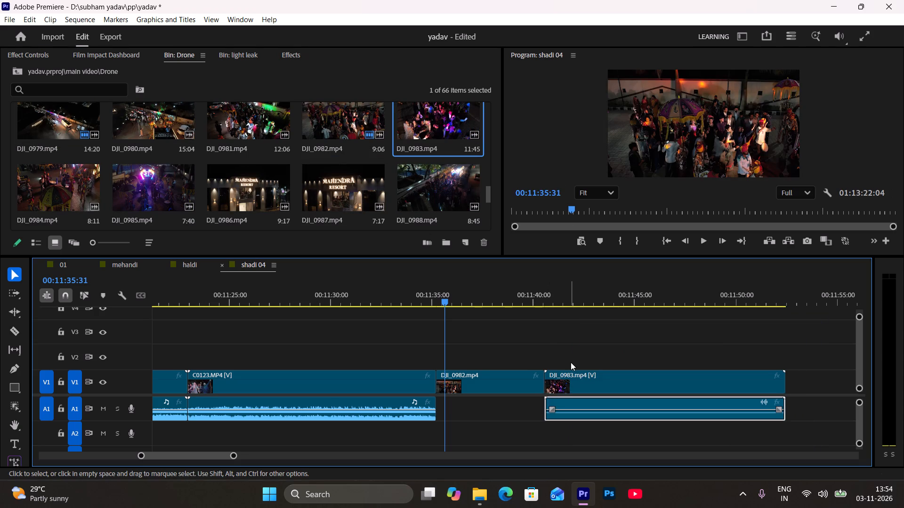
key(BackSpace)
Split DJI_0983.mp4 about 2.5 seconds after its start and ripple delete the opening piece.
drag(559, 295, 614, 380)
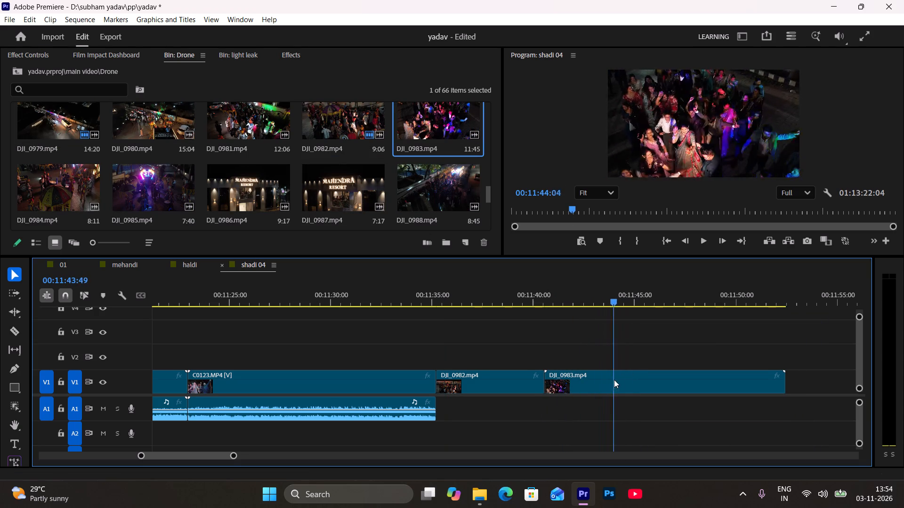
drag(614, 380, 597, 390)
click(595, 389)
key(semicolon)
click(553, 384)
key(apostrophe)
Cut DJI_0983.mp4 at about 00:11:45:48, remove its remainder, and close the gap up to C0124.MP4.
drag(556, 289, 612, 349)
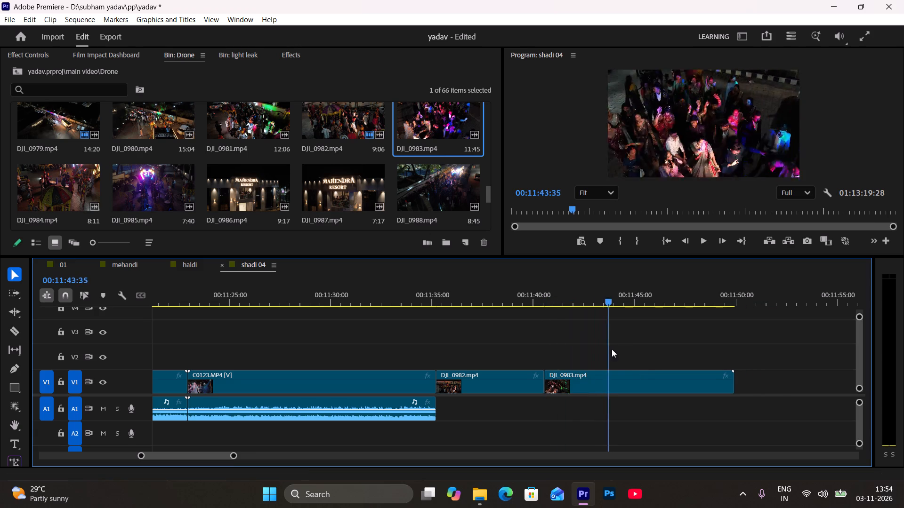
drag(612, 349, 655, 389)
key(semicolon)
click(686, 391)
key(apostrophe)
click(690, 380)
key(apostrophe)
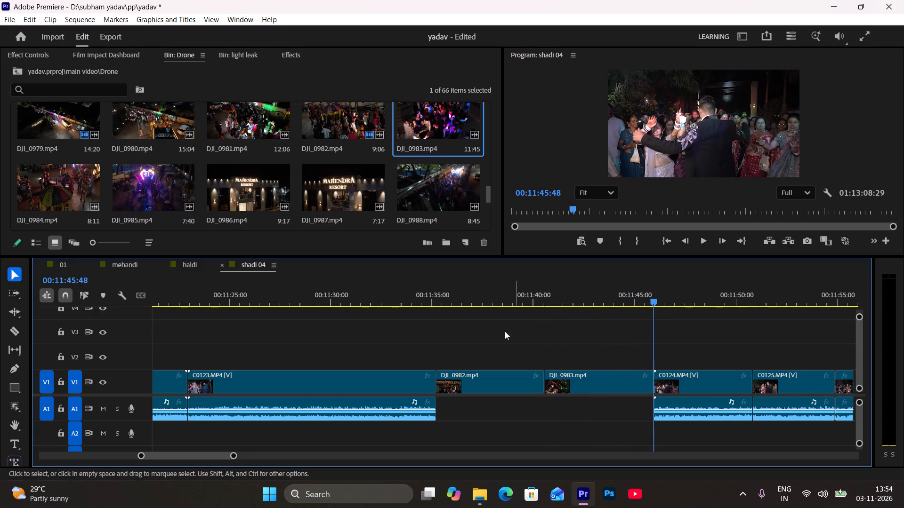
Duplicate C0123.MP4's audio under DJI_0982.mp4 and DJI_0983.mp4 on A1, trimmed to end where C0124.MP4 starts.
click(343, 288)
key(space)
click(308, 413)
alt+drag(277, 420, 528, 442)
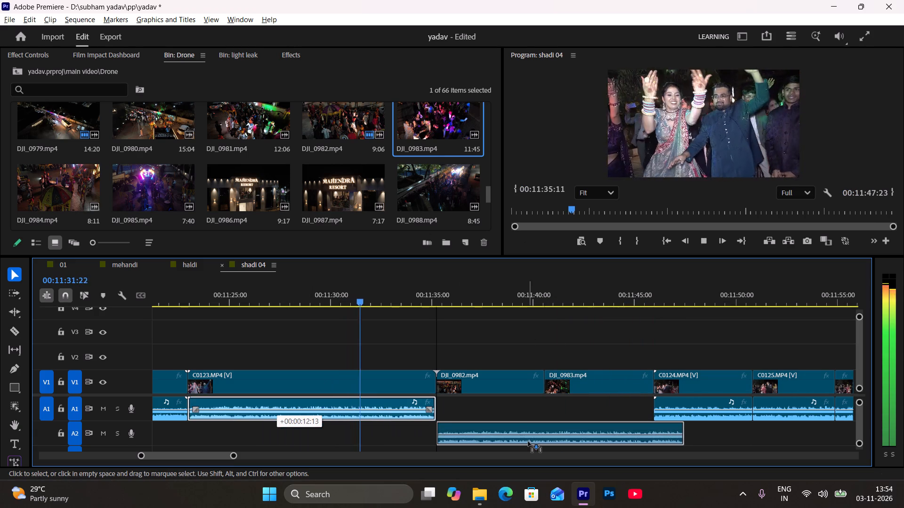
alt+drag(528, 442, 525, 443)
drag(686, 430, 656, 436)
drag(565, 428, 565, 413)
click(594, 430)
Review the new drone section in playback and check clips DJI_0988.mp4 to DJI_0990.mp4 in the Drone bin.
alt+scroll(590, 421, down, 9)
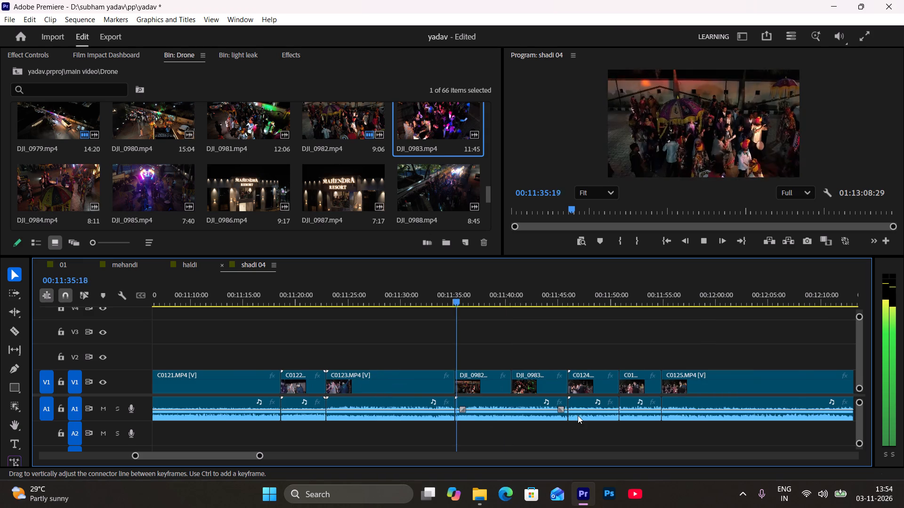
scroll(572, 414, down, 6)
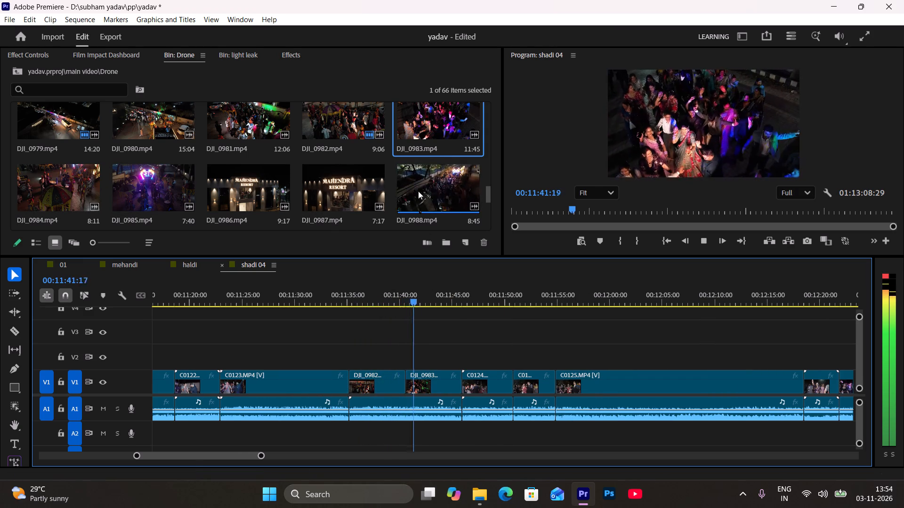
click(434, 194)
scroll(434, 194, down, 1)
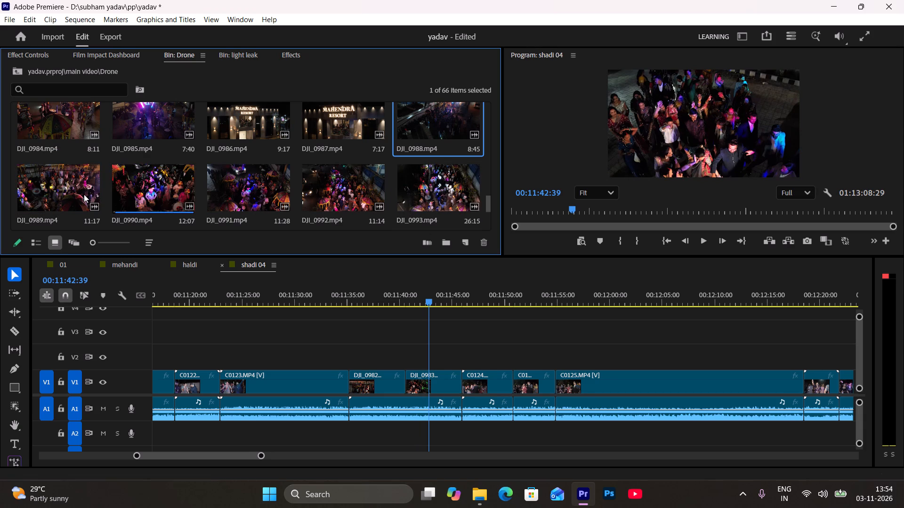
click(60, 190)
click(143, 191)
Shift C0131.MP4 and all following clips about 36 seconds later to open a gap after C0130.MP4.
alt+scroll(621, 386, down, 20)
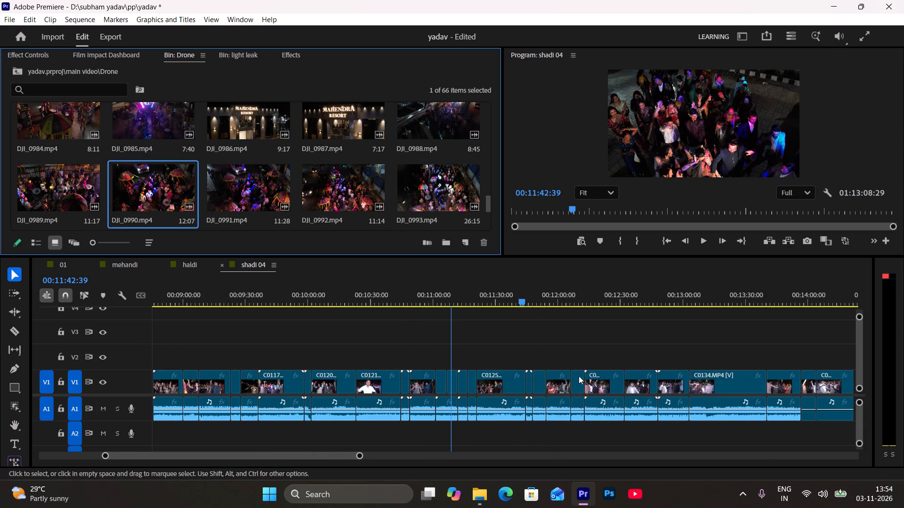
click(598, 300)
alt+scroll(642, 377, up, 12)
key(space)
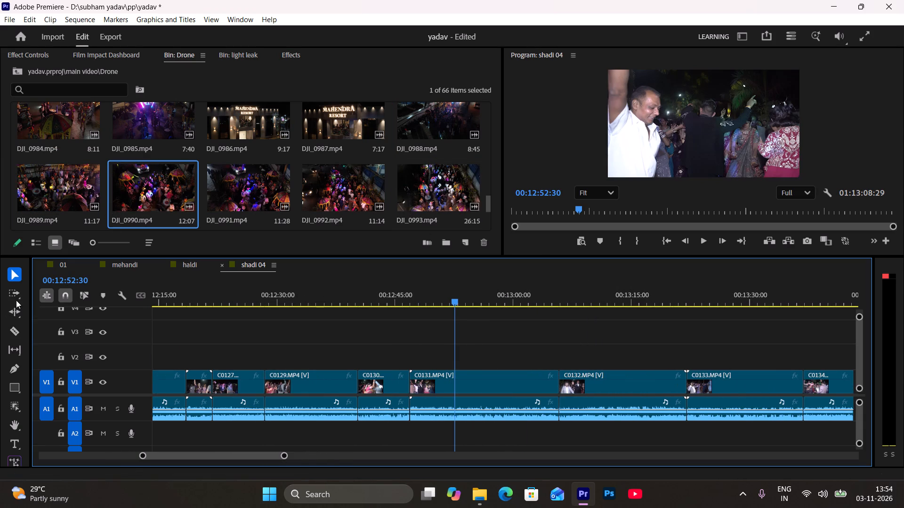
click(19, 288)
drag(436, 376, 719, 391)
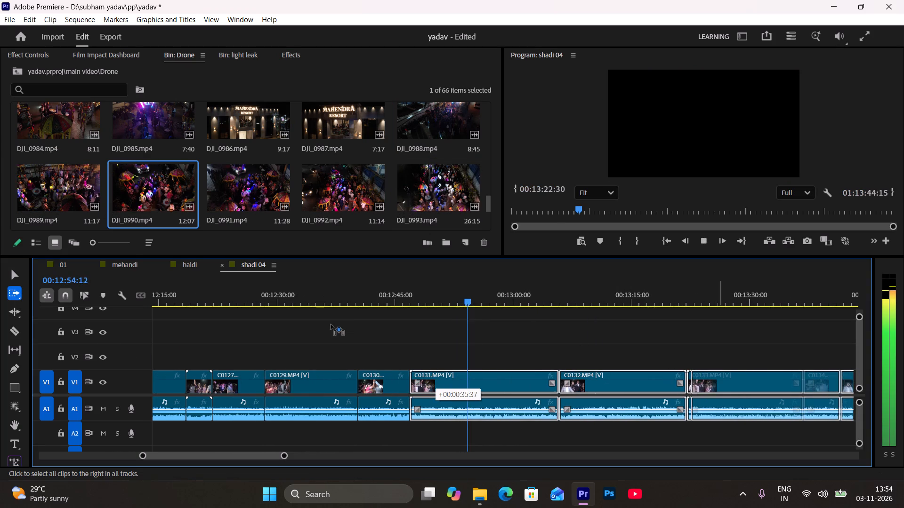
Place DJI_0989.mp4 and DJI_0990.mp4 together on V1 directly after C0130.MP4.
click(370, 291)
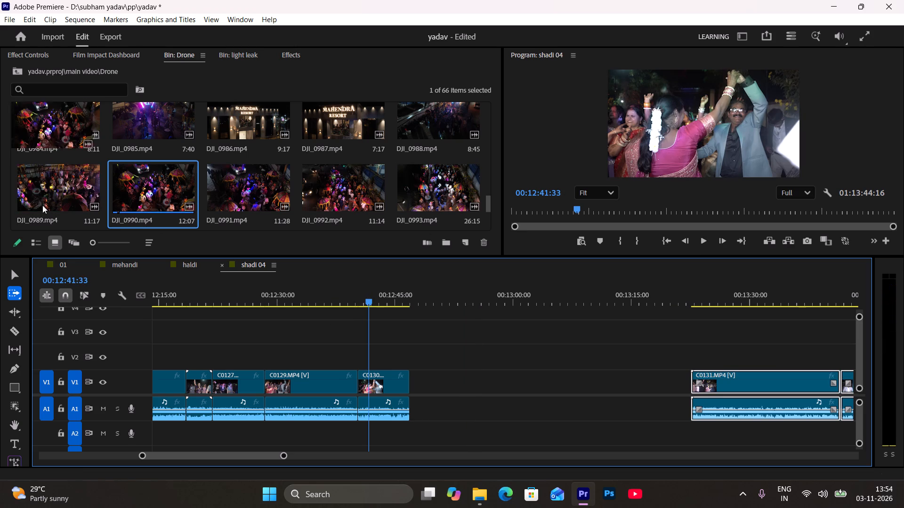
click(81, 180)
shift+click(144, 192)
drag(51, 190, 499, 380)
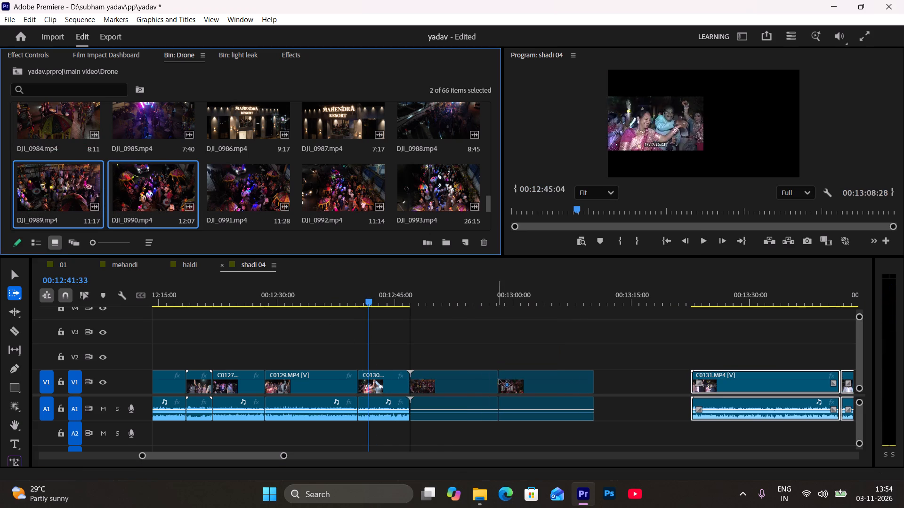
drag(499, 380, 504, 381)
Play back from C0130.MP4 into DJI_0989.mp4 to examine the opening of the inserted drone footage.
click(428, 309)
key(space)
click(460, 333)
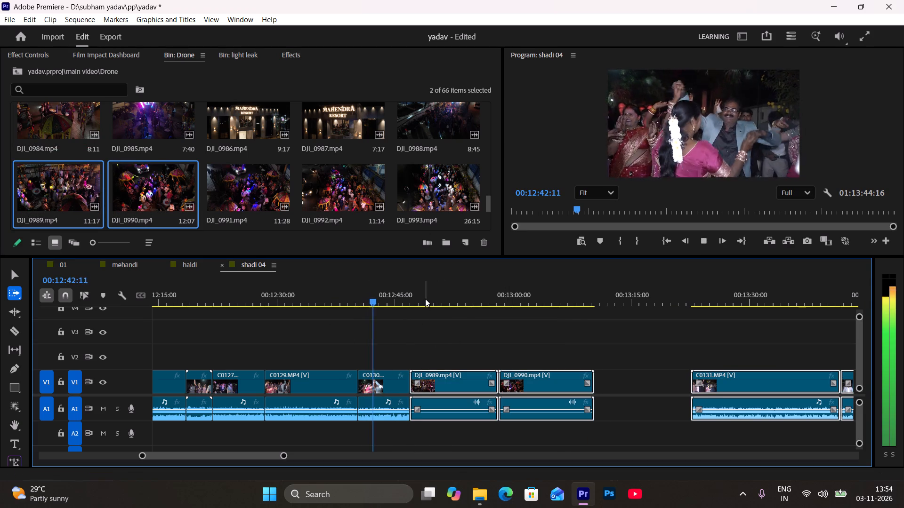
key(v)
click(425, 290)
key(space)
click(459, 369)
alt+click(465, 344)
alt+scroll(403, 373, up, 9)
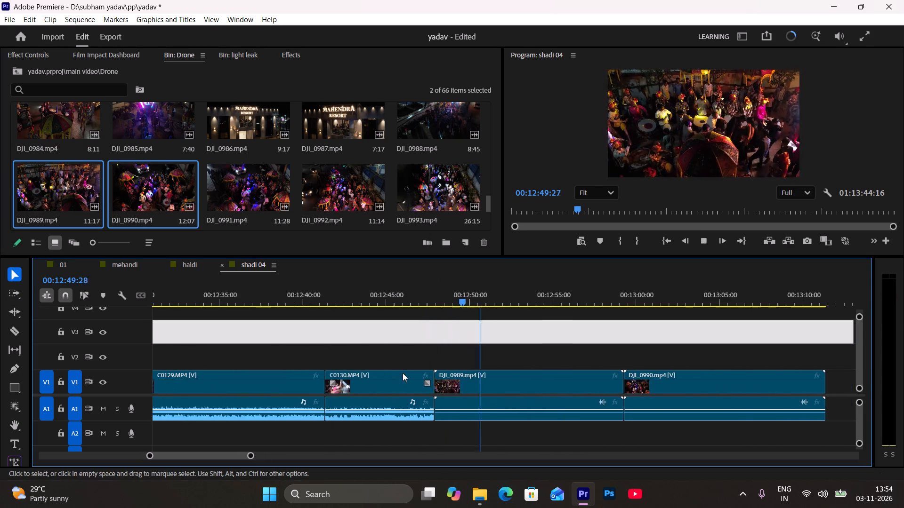
key(space)
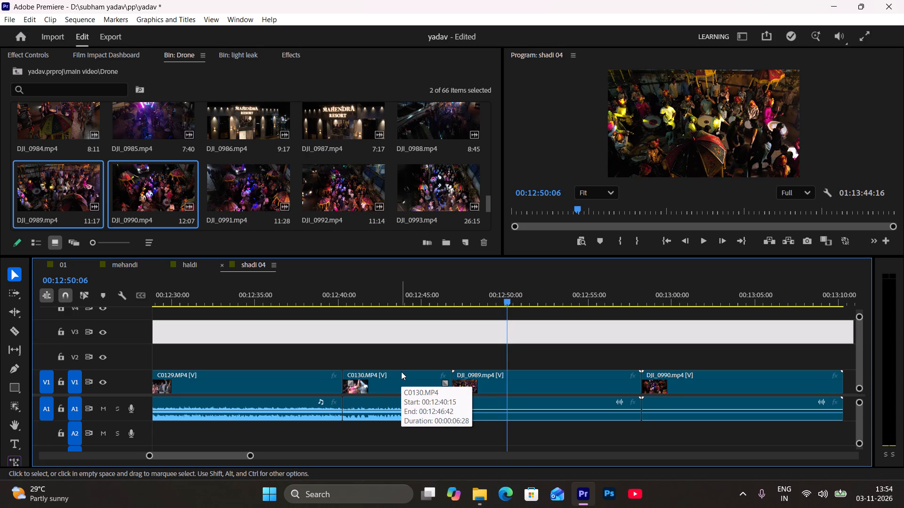
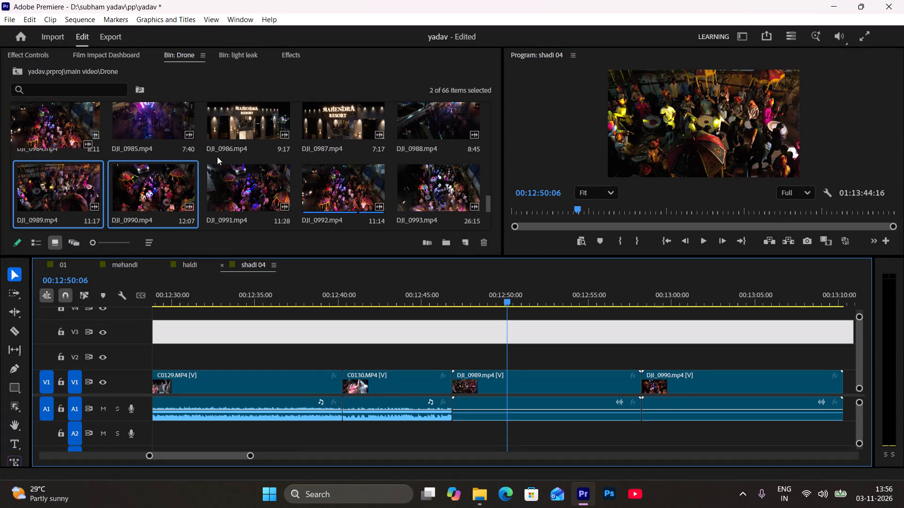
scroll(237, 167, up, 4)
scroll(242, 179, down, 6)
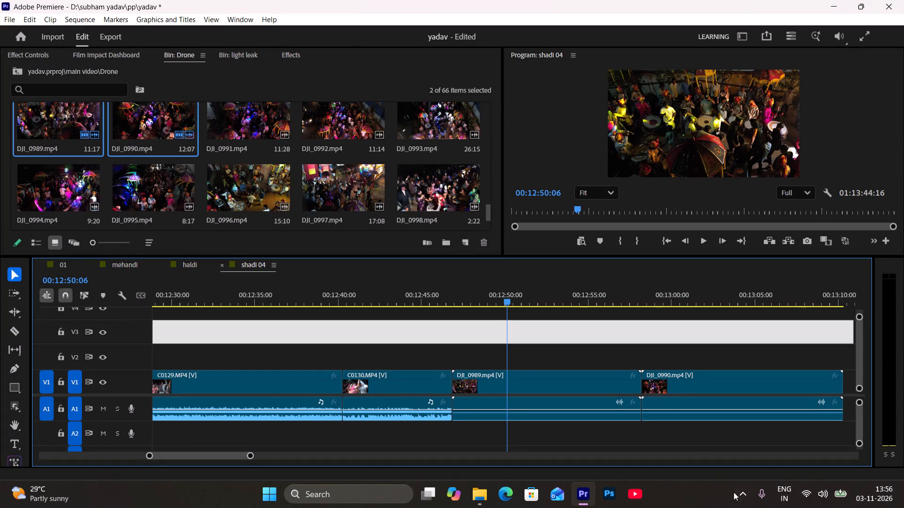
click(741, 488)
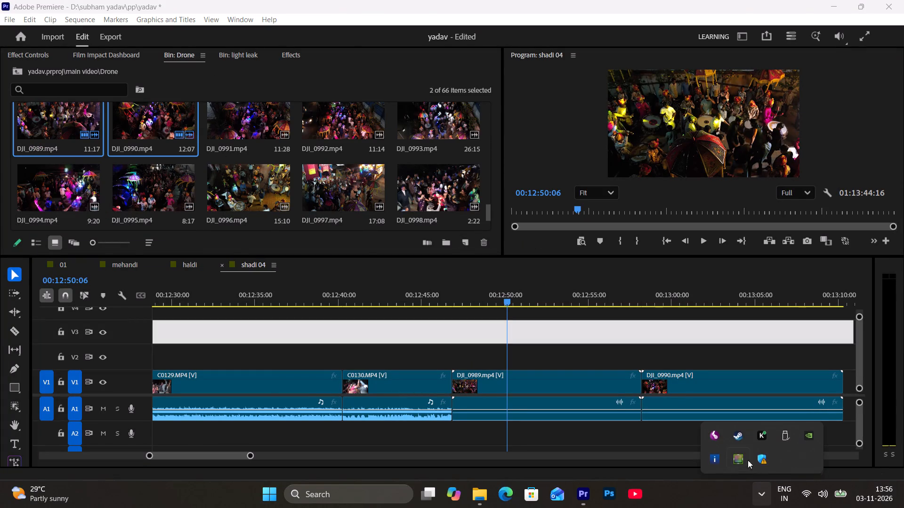
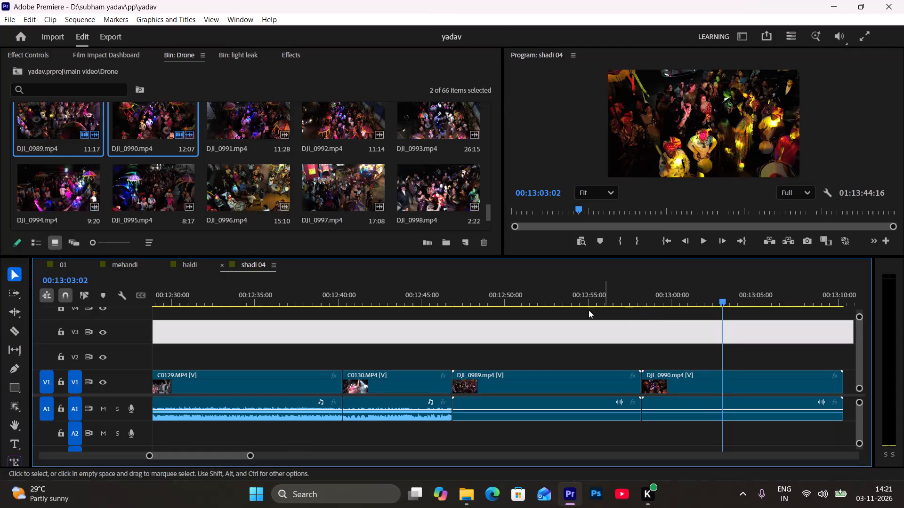
With linked selection on, split drone clip DJI_0989 at 00:12:56:26 and ripple delete the part after the cut.
key(space)
scroll(598, 354, down, 11)
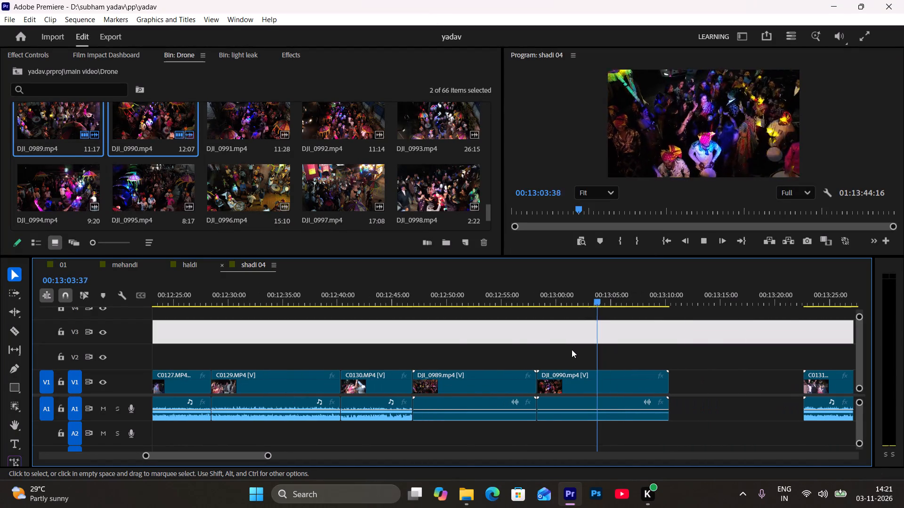
drag(420, 292, 468, 355)
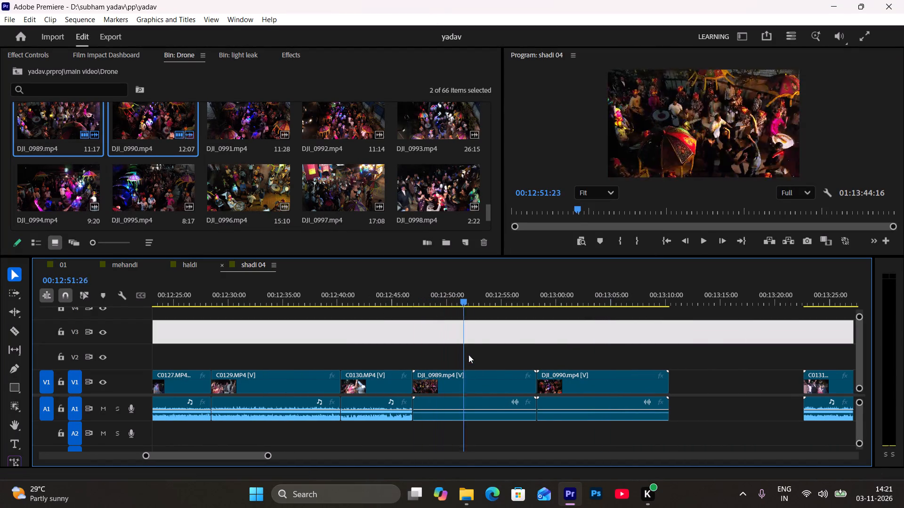
drag(468, 355, 520, 390)
key(semicolon)
click(537, 381)
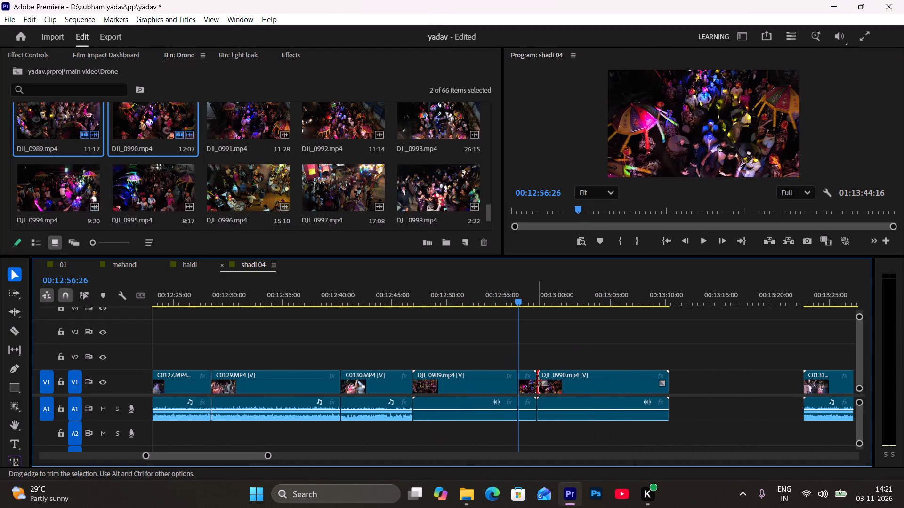
click(87, 297)
click(529, 408)
key(apostrophe)
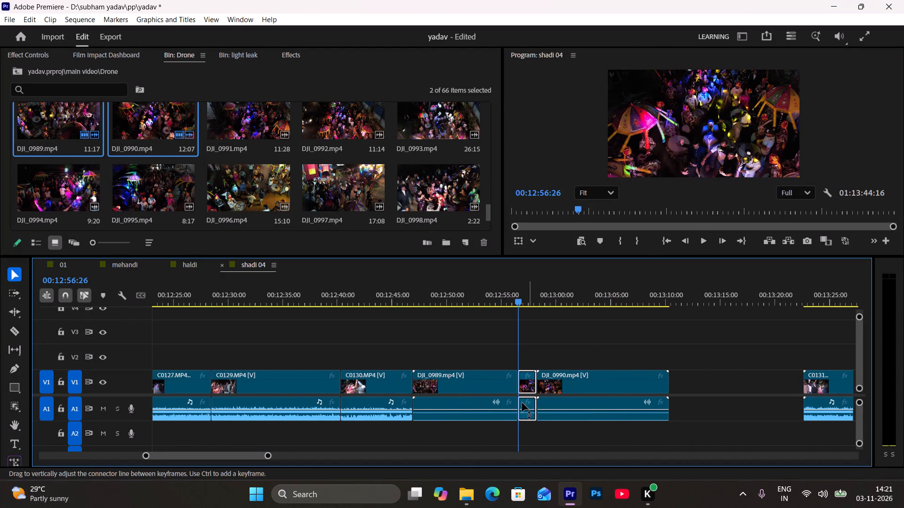
Split DJI_0989 at 00:12:49:15 and ripple delete its opening part.
drag(416, 302, 441, 328)
key(semicolon)
click(420, 376)
key(apostrophe)
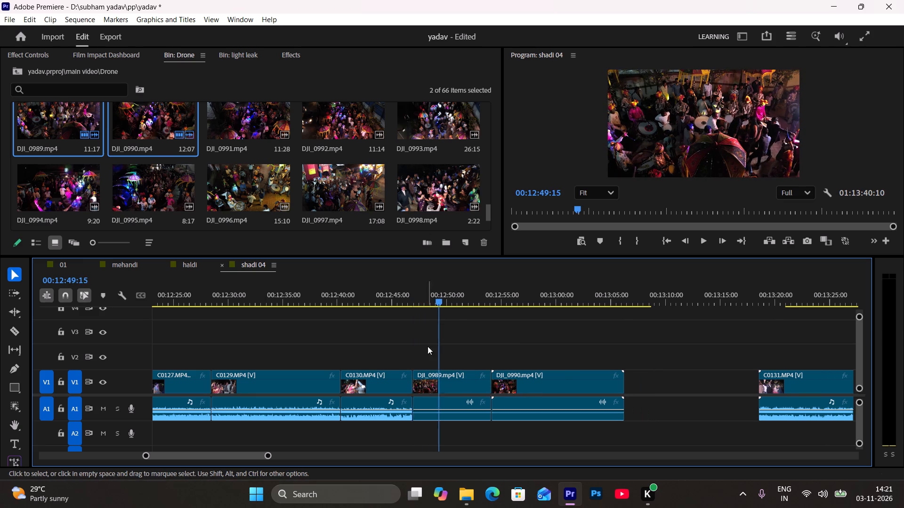
Split DJI_0990 near its start at about 00:12:55:33 and ripple delete the part before the cut.
drag(434, 315, 492, 338)
drag(494, 288, 510, 367)
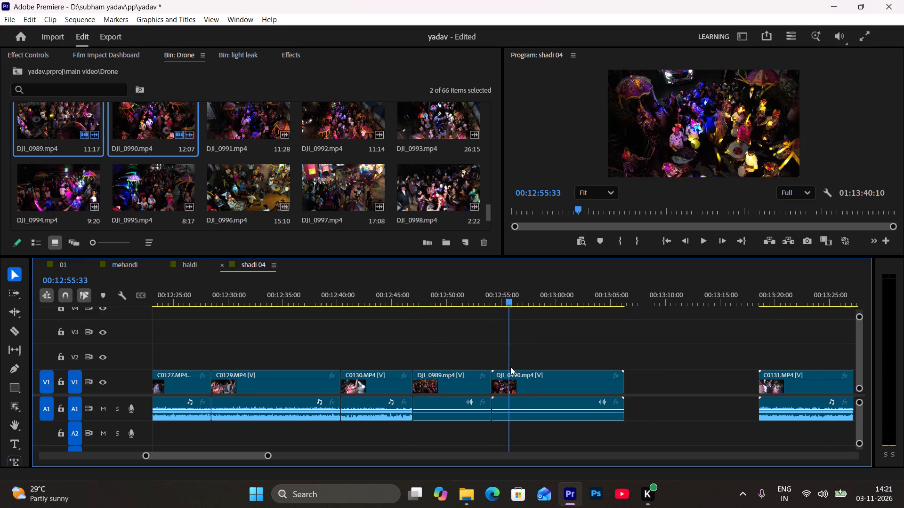
drag(510, 367, 508, 377)
key(semicolon)
click(500, 379)
key(apostrophe)
Split DJI_0990 at 00:13:02:14, ripple delete its end and close the gap before C0131.
drag(505, 302, 524, 316)
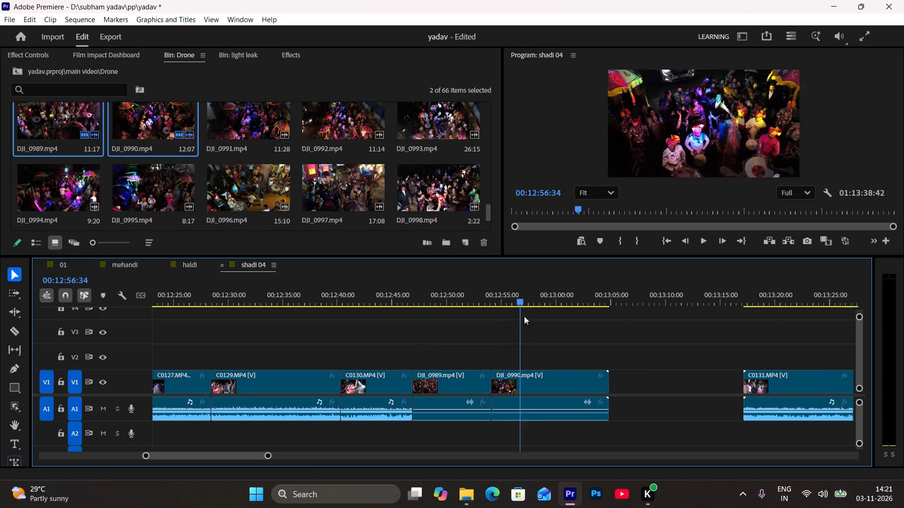
drag(524, 316, 582, 395)
key(semicolon)
click(592, 385)
key(apostrophe)
click(624, 382)
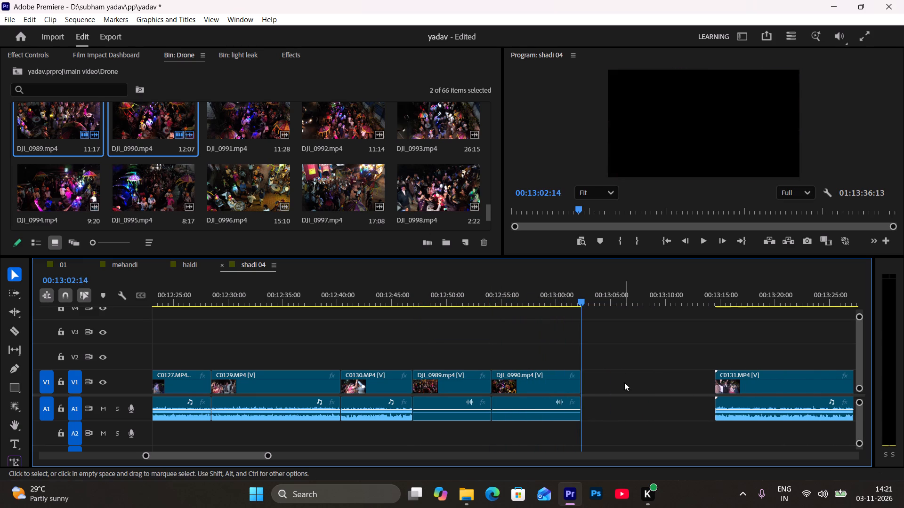
key(apostrophe)
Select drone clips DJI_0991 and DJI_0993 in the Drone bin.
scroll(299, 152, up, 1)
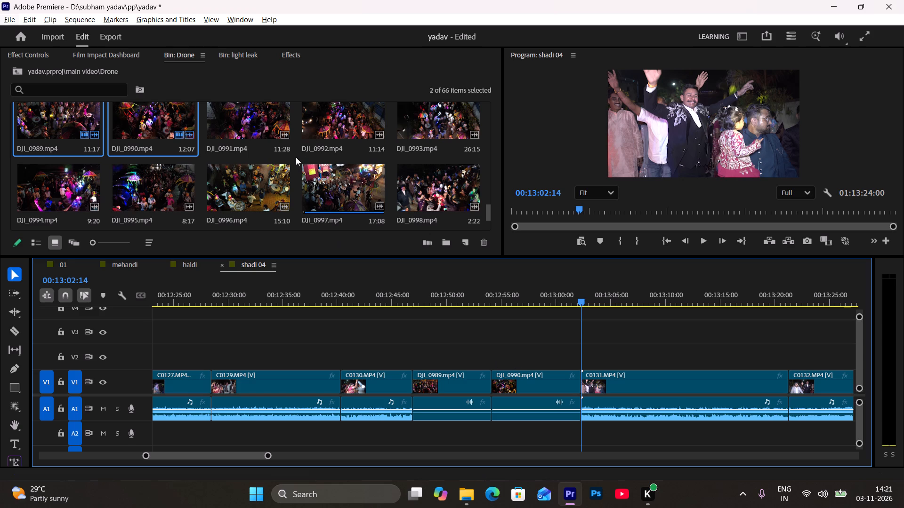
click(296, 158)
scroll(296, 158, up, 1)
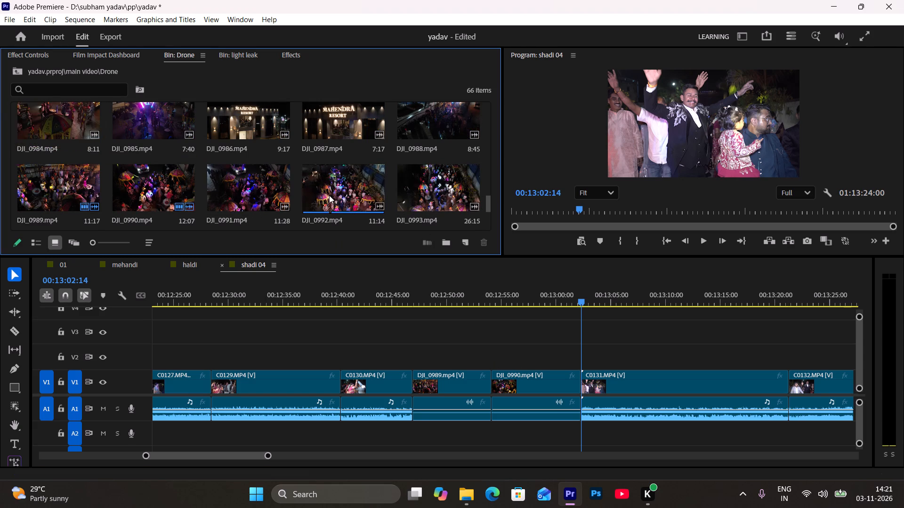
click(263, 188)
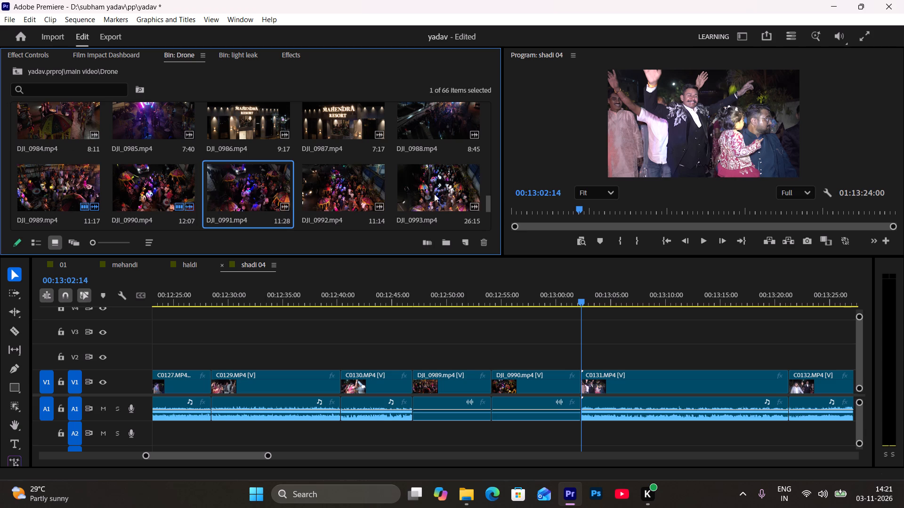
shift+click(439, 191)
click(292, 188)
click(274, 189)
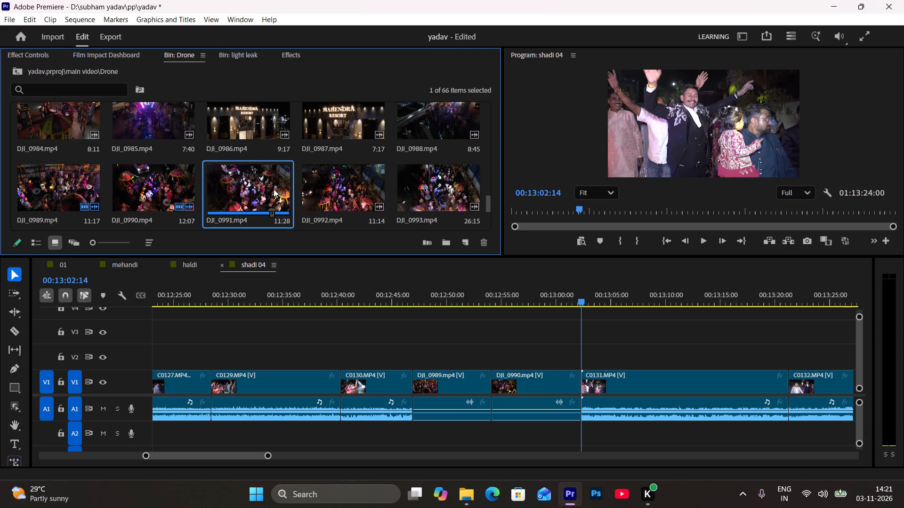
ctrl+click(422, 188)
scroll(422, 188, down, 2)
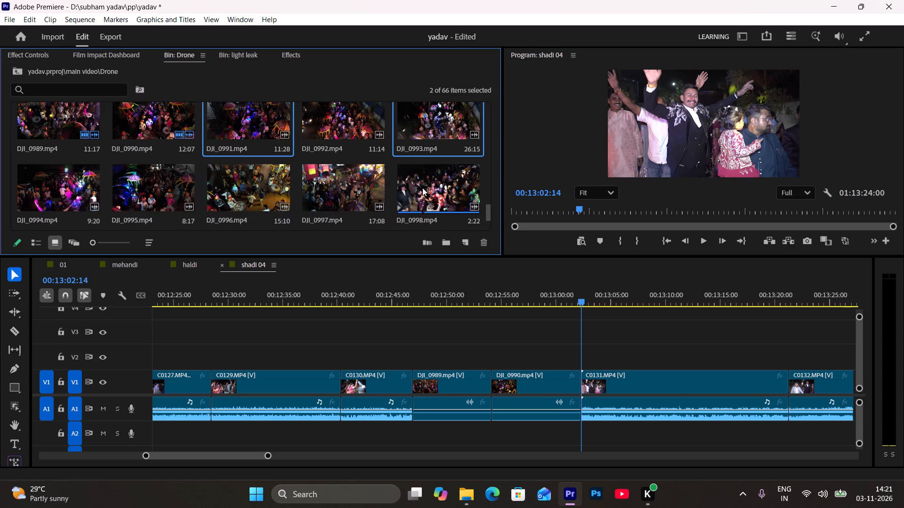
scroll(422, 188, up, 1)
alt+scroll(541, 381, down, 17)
With linked selection off, delete only the audio of DJI_0989 and DJI_0990, leaving their video in place.
alt+scroll(441, 421, up, 9)
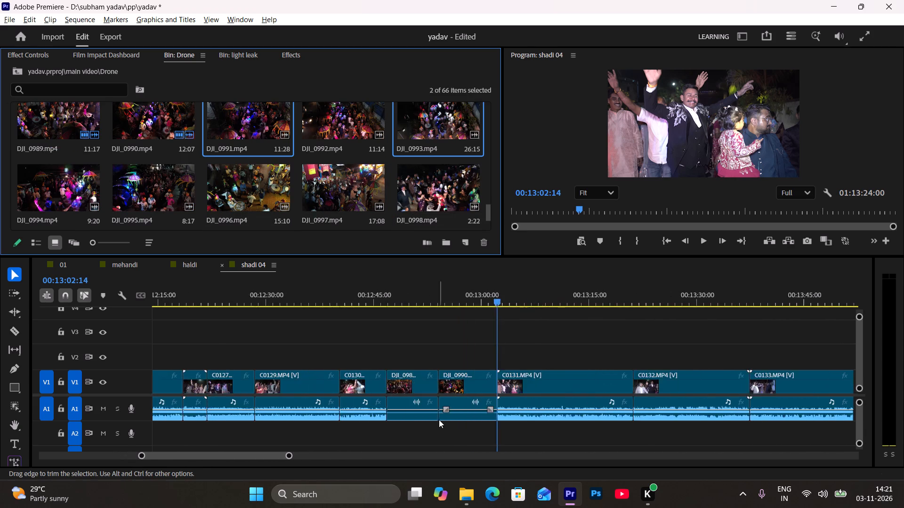
alt+scroll(439, 420, up, 11)
click(538, 294)
key(space)
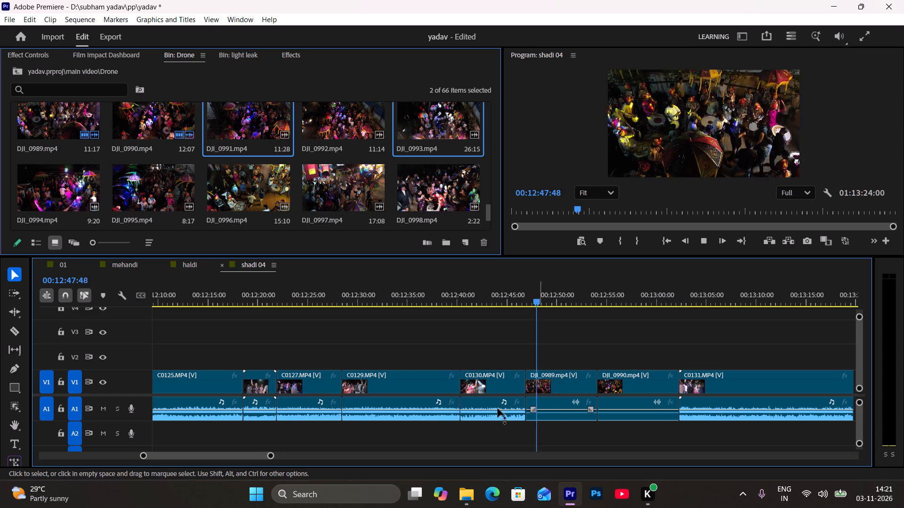
click(81, 298)
drag(572, 427, 613, 408)
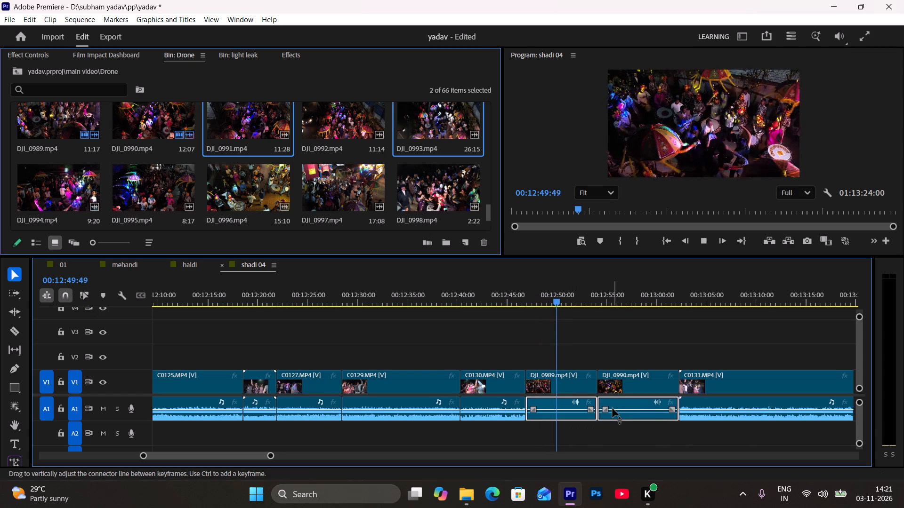
key(BackSpace)
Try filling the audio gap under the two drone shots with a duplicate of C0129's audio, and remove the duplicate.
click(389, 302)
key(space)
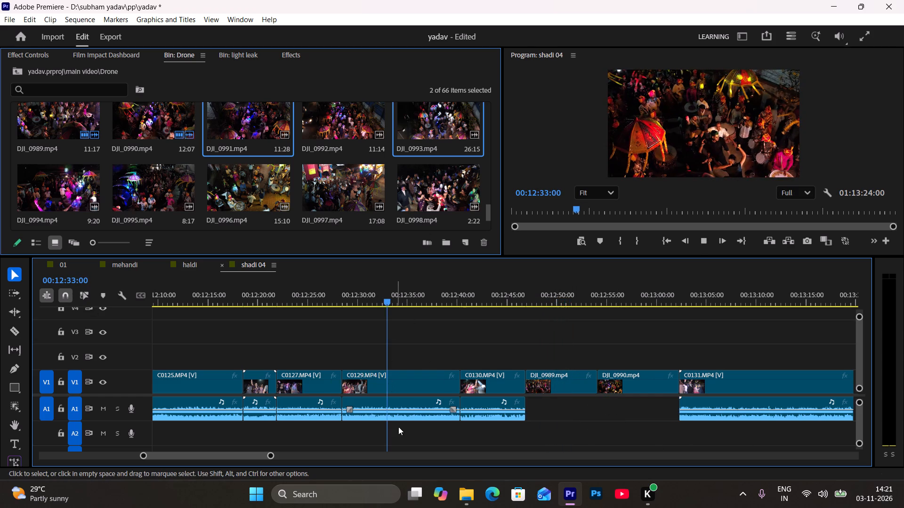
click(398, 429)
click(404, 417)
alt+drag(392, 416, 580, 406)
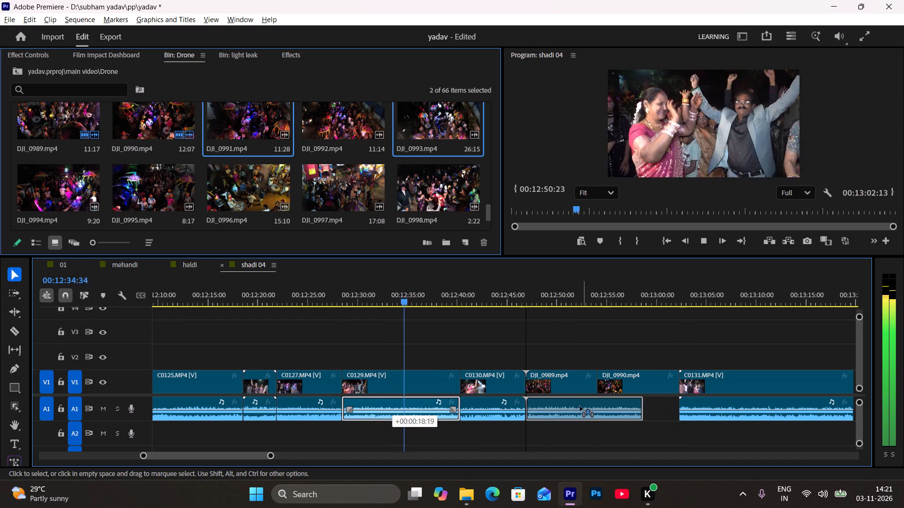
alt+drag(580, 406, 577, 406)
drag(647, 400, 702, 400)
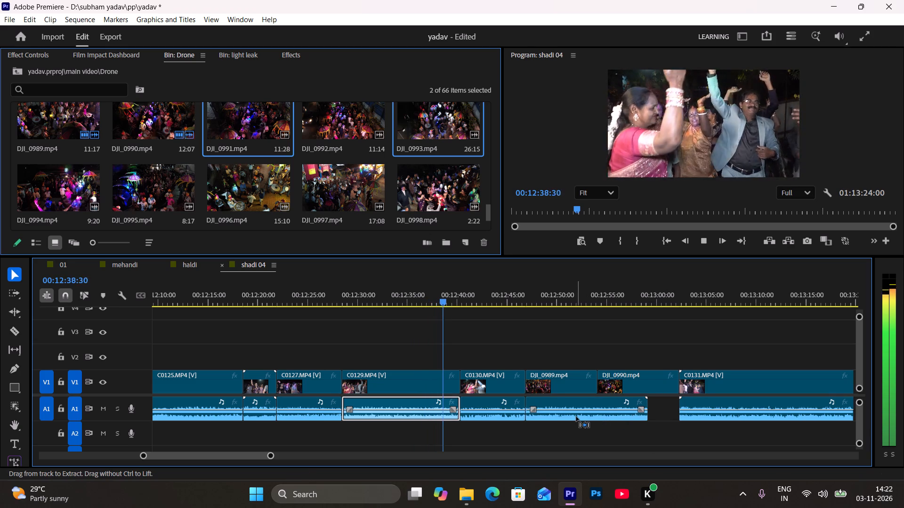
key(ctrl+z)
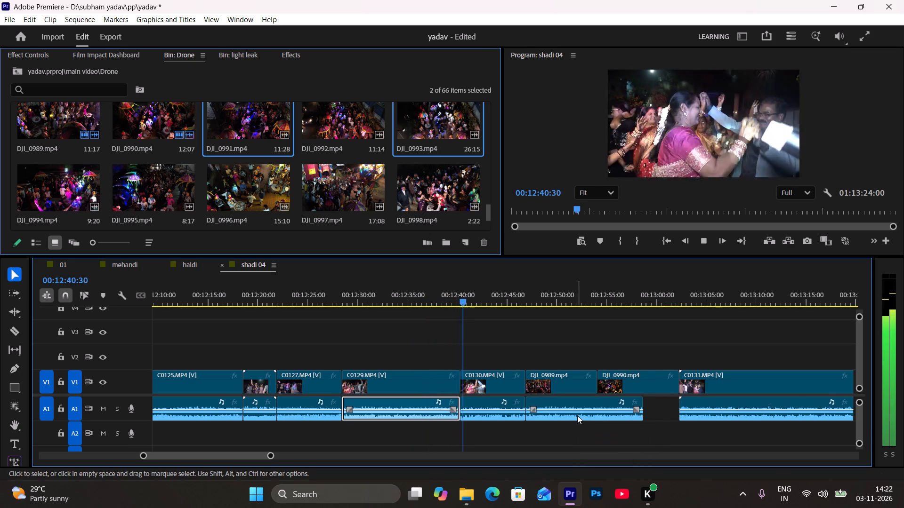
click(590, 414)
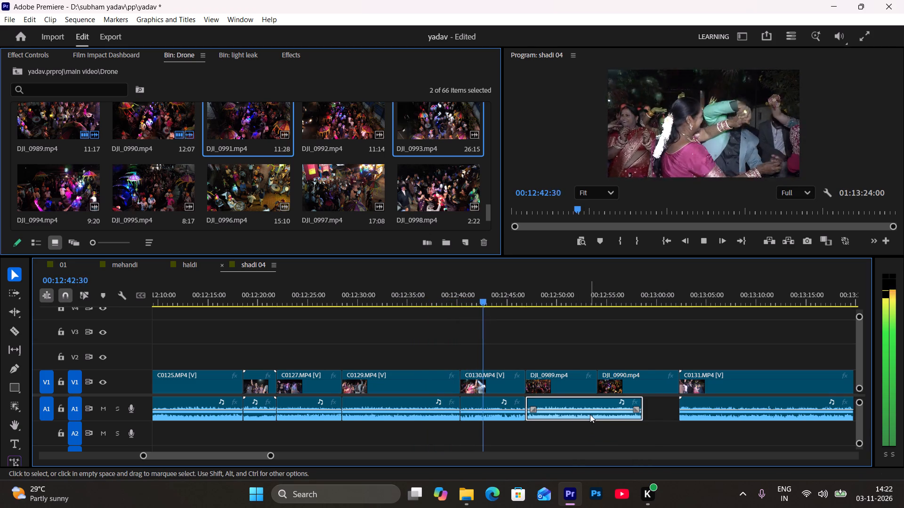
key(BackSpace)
Duplicate C0131's audio under DJI_0989 and DJI_0990, trim it to end where C0131 starts, and place it on A1.
scroll(604, 409, down, 6)
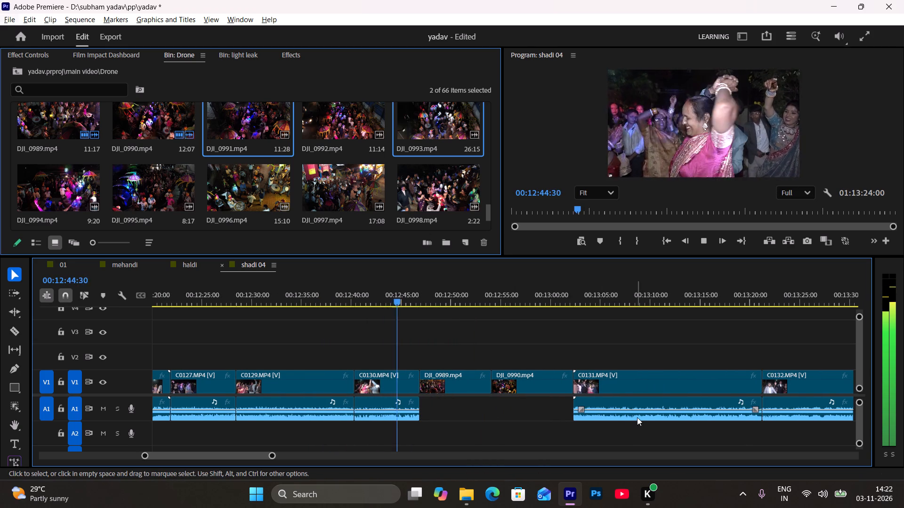
click(637, 417)
alt+drag(659, 419, 506, 426)
drag(613, 430, 576, 432)
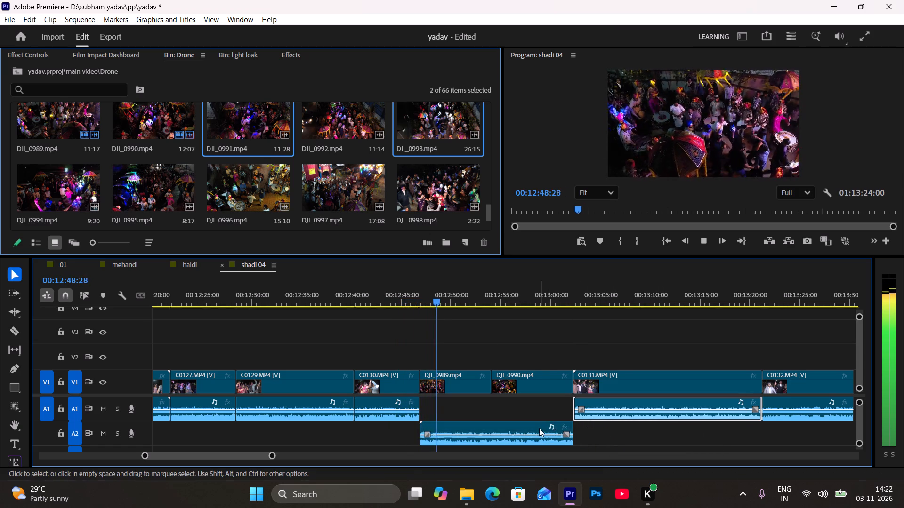
drag(539, 428, 539, 416)
click(590, 438)
Review the dance clips further along, around 00:15:01, to look for the next place for drone shots.
alt+scroll(578, 420, down, 4)
alt+scroll(577, 419, up, 1)
scroll(577, 413, down, 6)
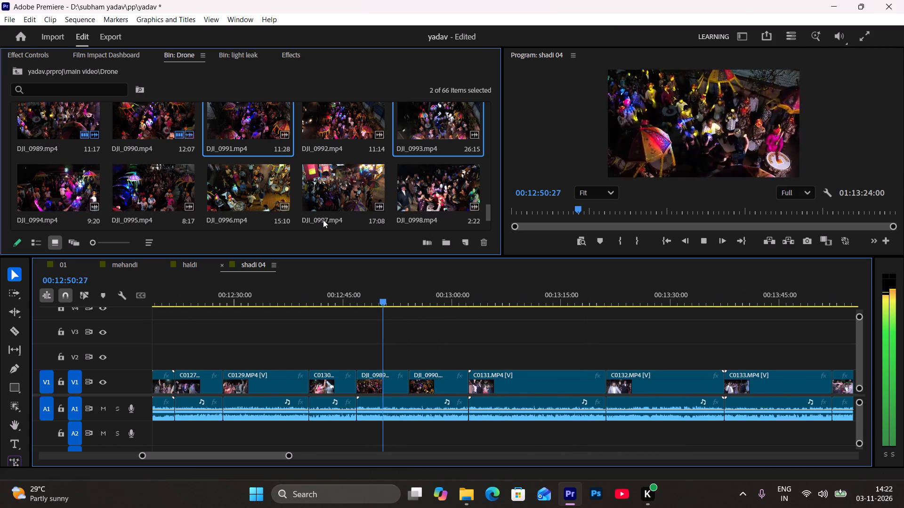
alt+scroll(583, 352, down, 19)
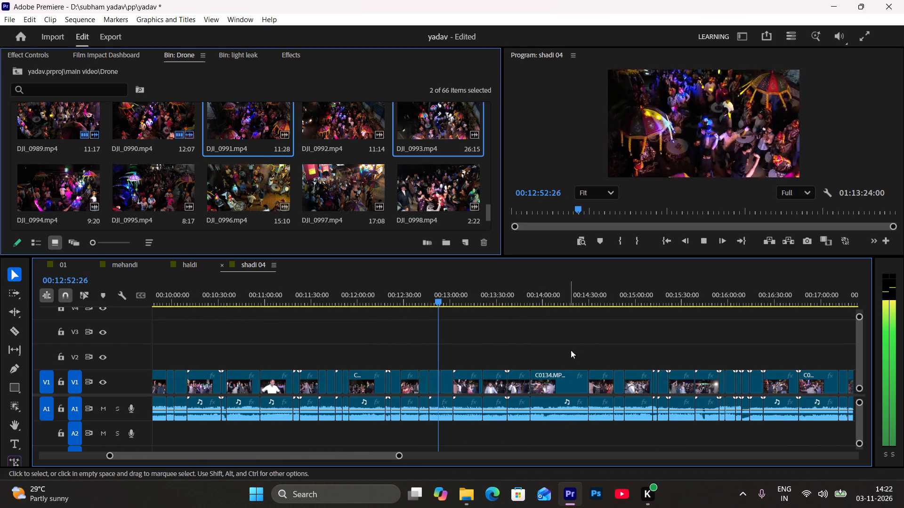
click(639, 300)
alt+scroll(670, 372, up, 16)
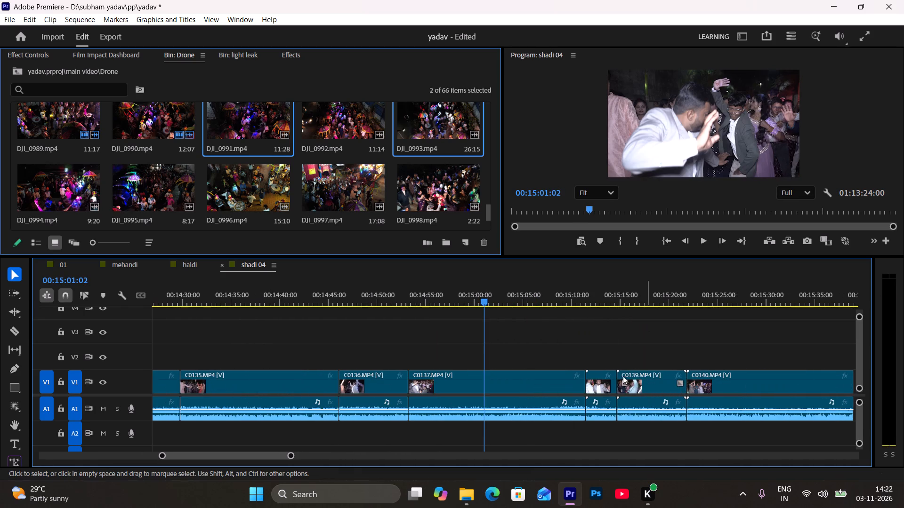
key(space)
scroll(615, 365, down, 5)
key(space)
Select drone clips DJI_0994 and DJI_0995 in the Drone bin.
scroll(103, 198, down, 1)
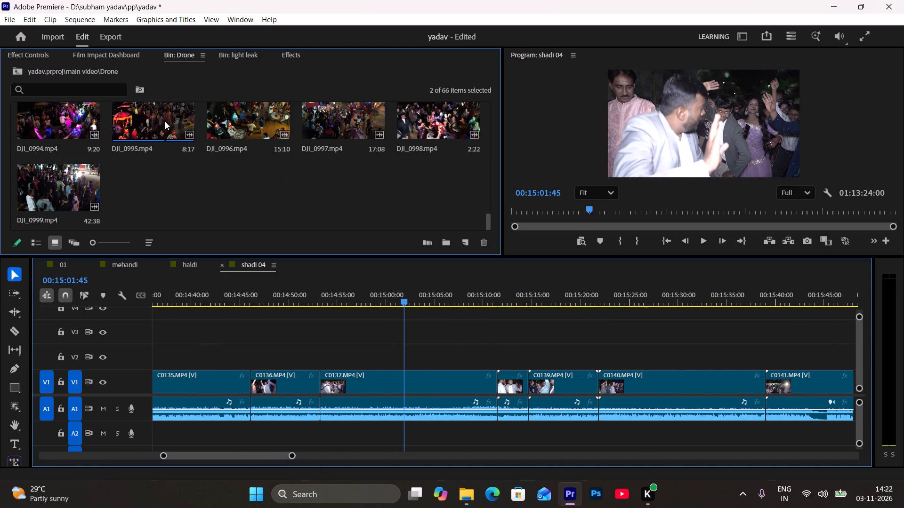
click(66, 117)
shift+click(133, 127)
scroll(368, 379, down, 4)
scroll(350, 386, up, 1)
scroll(348, 384, down, 1)
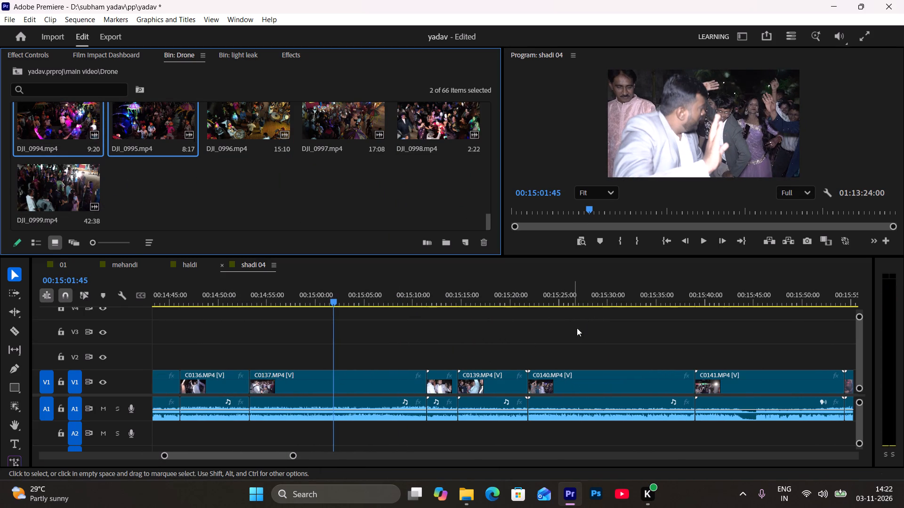
Shift C0141 and all following clips about 30 seconds later to open a gap after C0140.
click(603, 301)
key(space)
scroll(620, 333, down, 14)
click(12, 294)
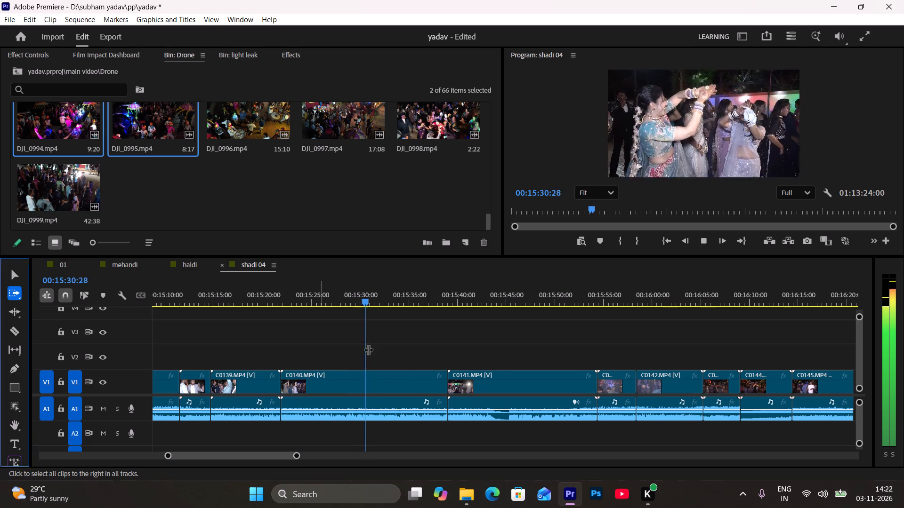
drag(468, 372, 767, 381)
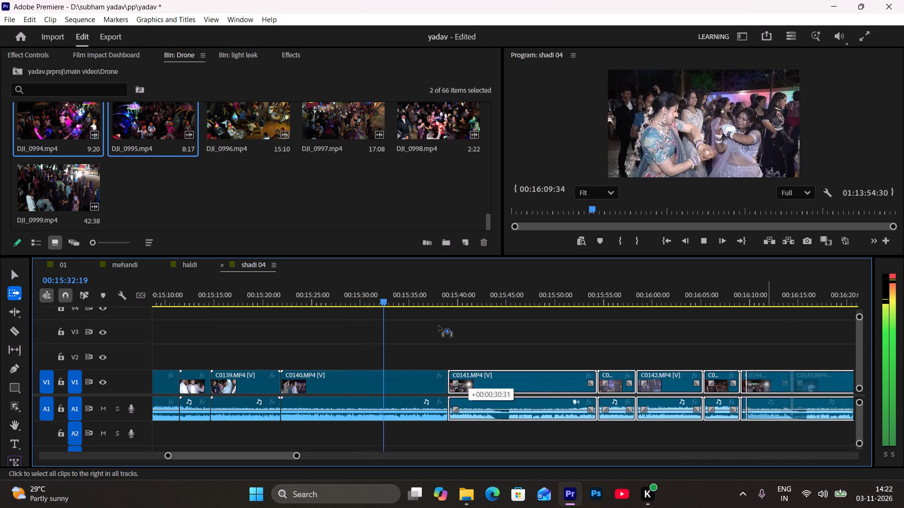
click(13, 276)
Place the selected drone clips DJI_0994 and DJI_0995 on V1 and A1 directly after C0140.
click(339, 235)
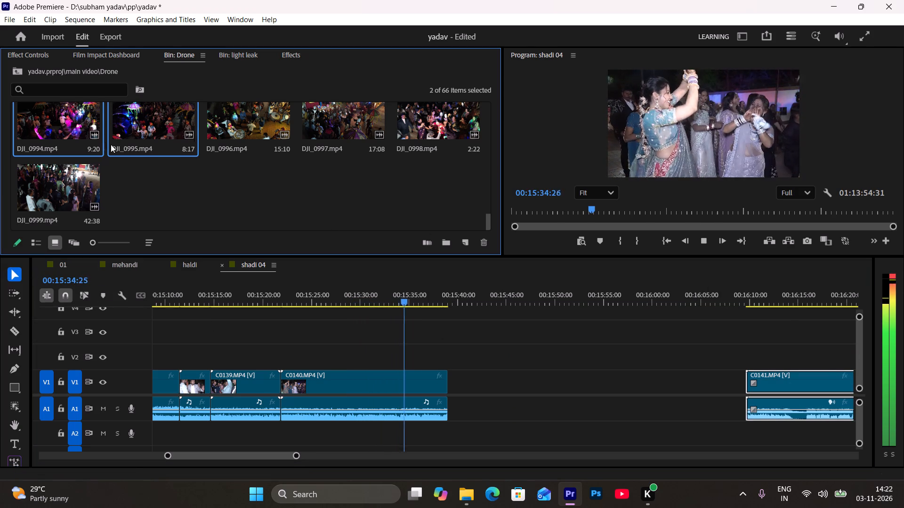
drag(65, 119, 534, 386)
click(503, 342)
Split DJI_0994 at about 00:15:42 and ripple-delete its opening part, video and audio, so the rest follows C0140.
key(space)
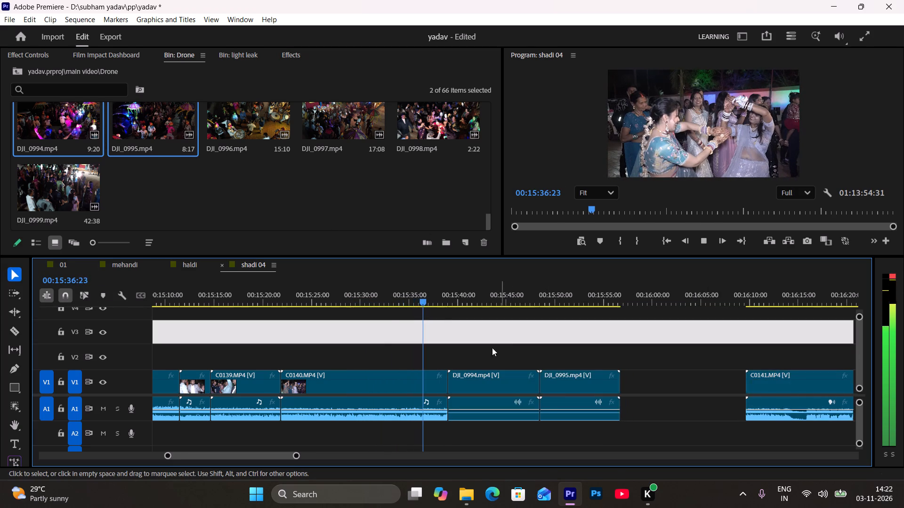
alt+scroll(465, 365, up, 8)
drag(421, 301, 507, 359)
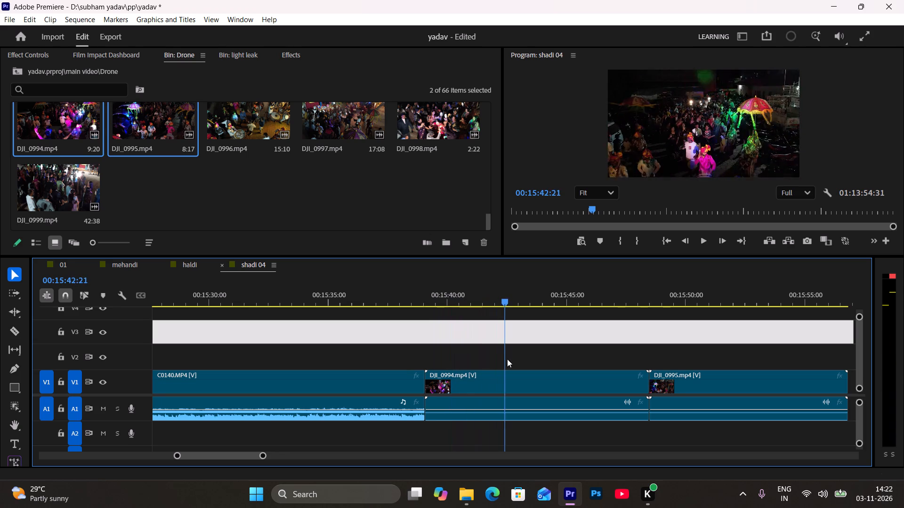
drag(507, 359, 536, 389)
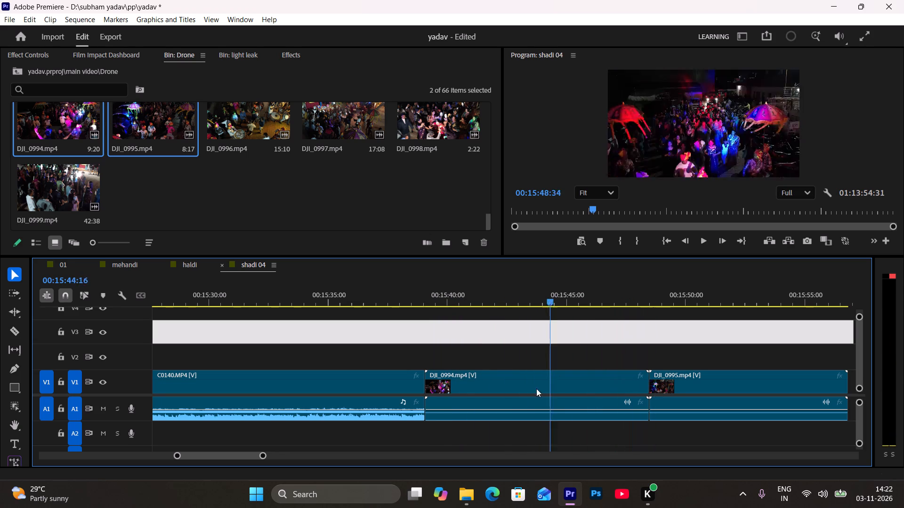
drag(536, 389, 499, 385)
key(l)
key(semicolon)
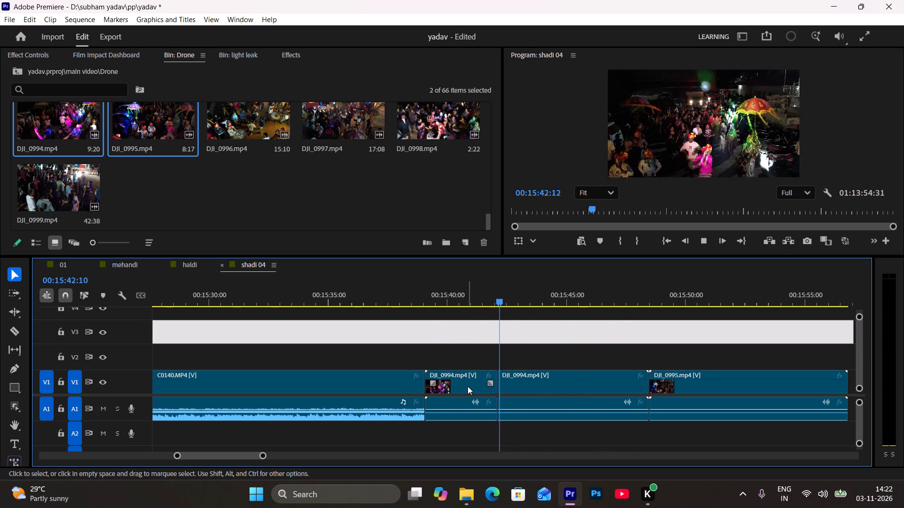
click(468, 386)
key(apostrophe)
drag(459, 349, 482, 413)
key(apostrophe)
key(space)
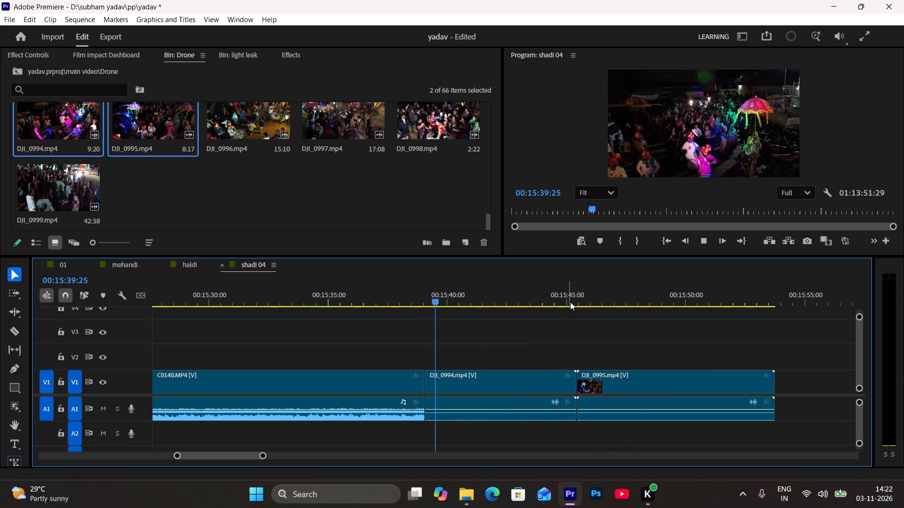
Cut off the end of DJI_0995 after about 00:15:51 and close the gap before C0141.
click(570, 302)
drag(580, 300, 703, 361)
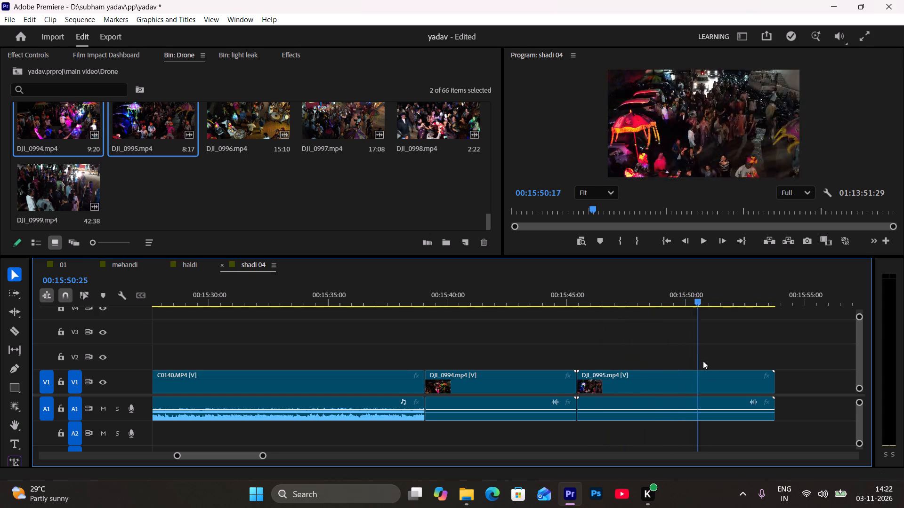
drag(703, 361, 726, 394)
key(semicolon)
drag(745, 349, 755, 408)
key(apostrophe)
key(space)
click(763, 383)
key(apostrophe)
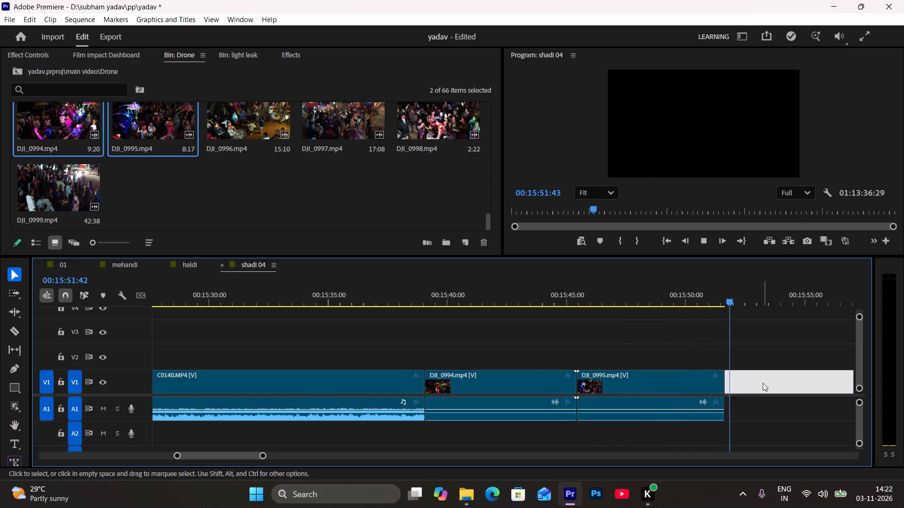
key(space)
Copy C0140's audio, trim it to the drone shots' combined length, and place it on A1 beneath DJI_0994 and DJI_0995.
alt+scroll(650, 371, down, 7)
click(418, 419)
alt+drag(440, 417, 481, 437)
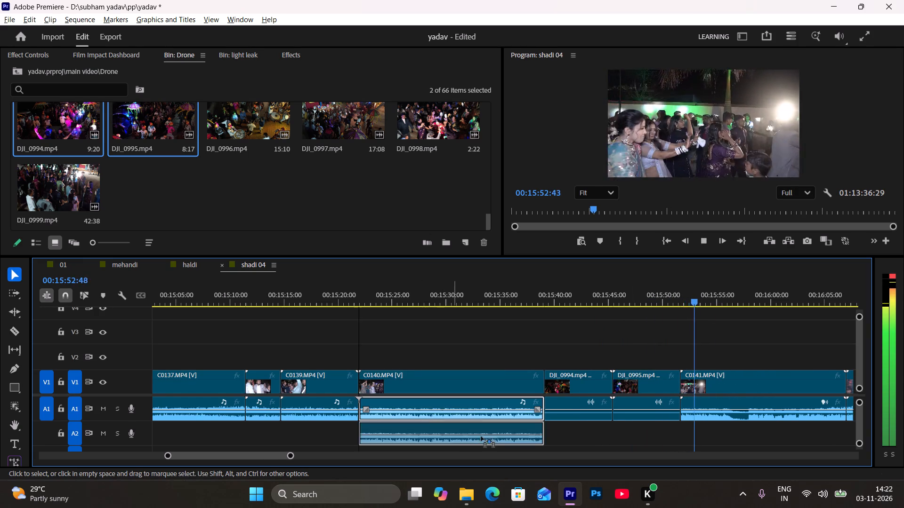
alt+drag(481, 437, 628, 432)
drag(733, 431, 698, 430)
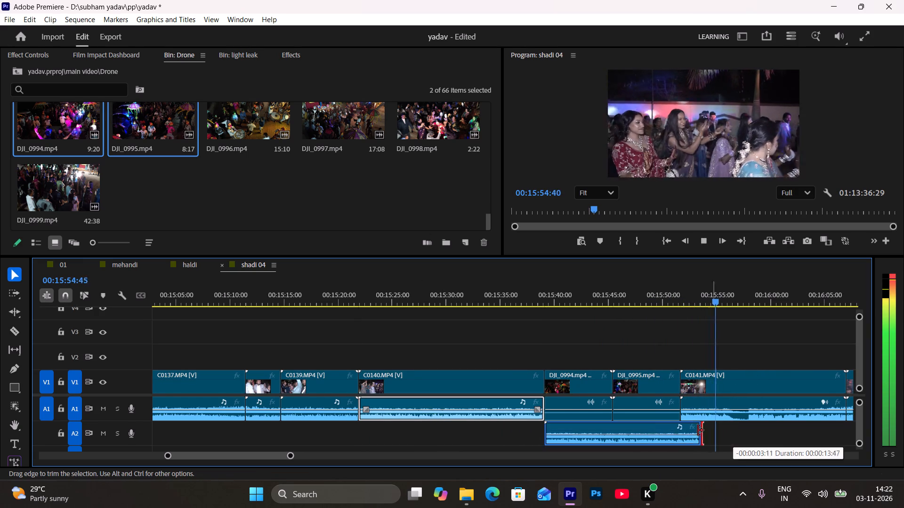
drag(698, 430, 686, 430)
drag(638, 426, 638, 415)
Review the dance clips further along, around 00:16:22 to 00:16:28, to look for the next place for drone shots.
alt+scroll(647, 401, down, 3)
alt+scroll(636, 408, up, 1)
alt+scroll(630, 410, down, 12)
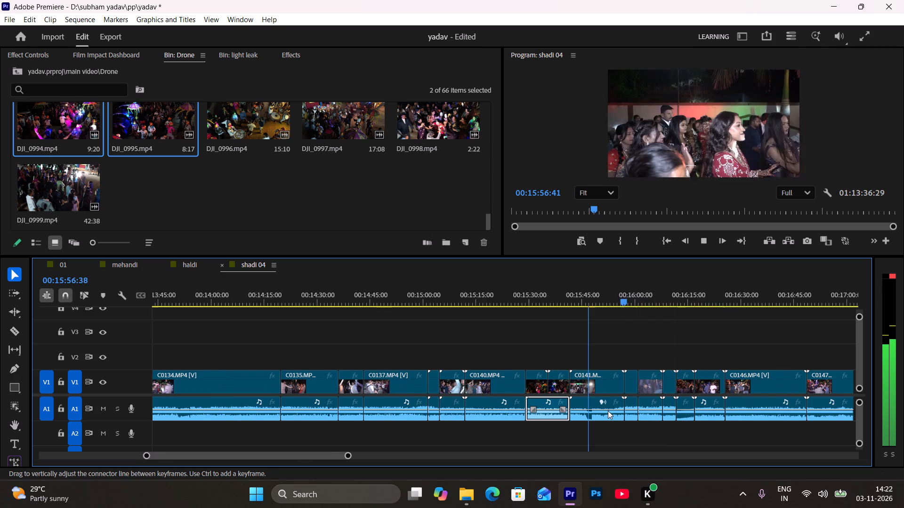
drag(668, 303, 679, 299)
key(space)
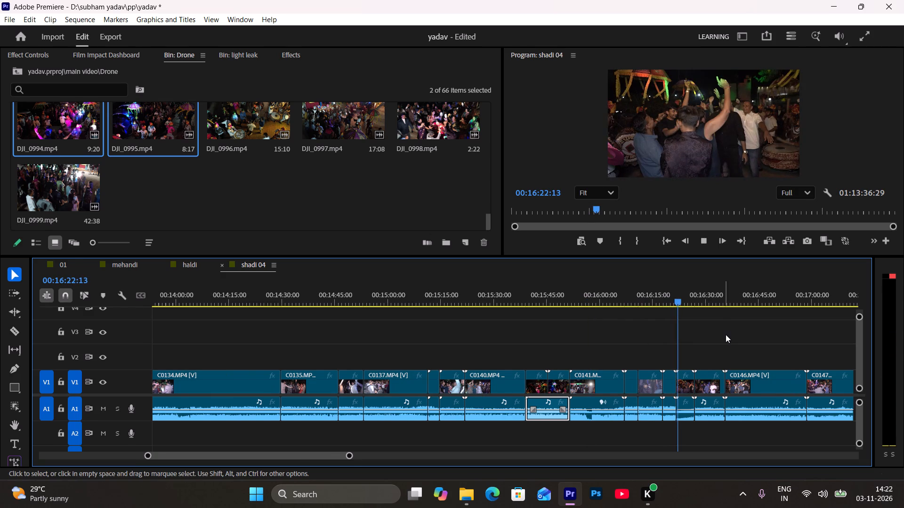
click(726, 334)
scroll(724, 337, down, 13)
alt+scroll(442, 393, up, 9)
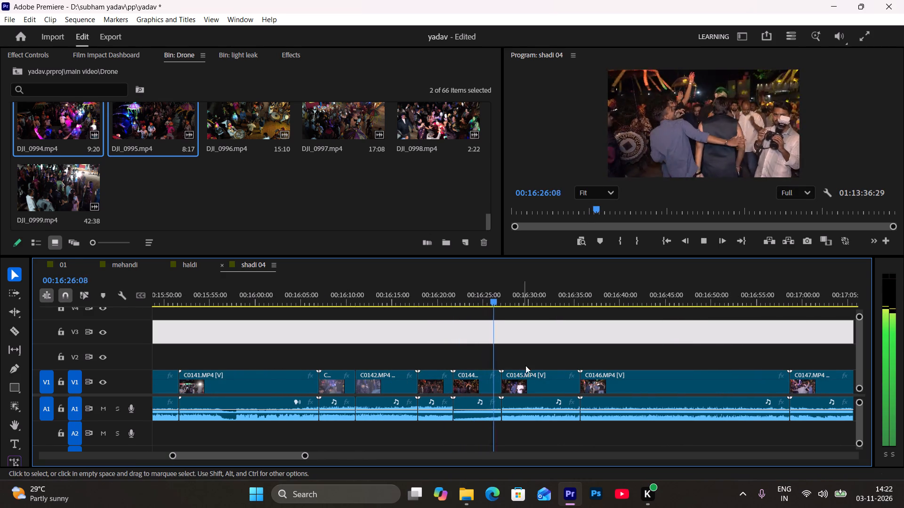
click(542, 356)
key(space)
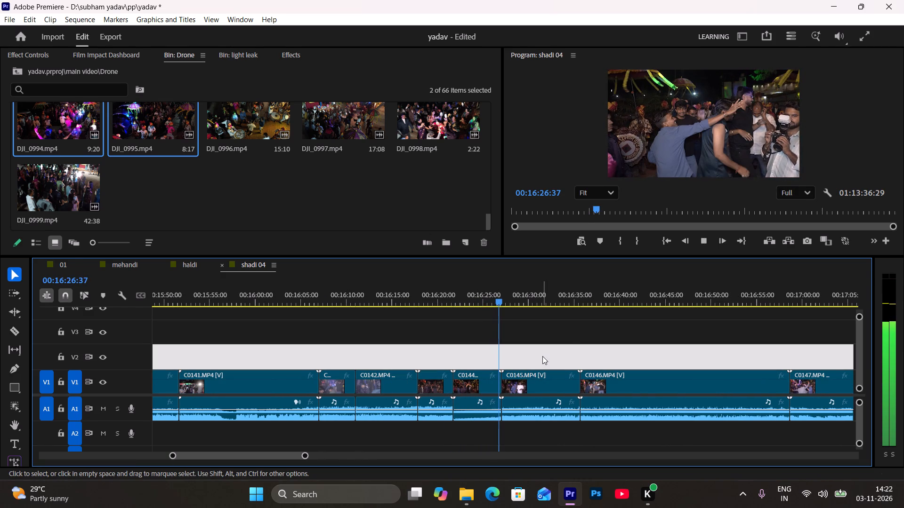
key(space)
alt+scroll(559, 325, down, 4)
alt+scroll(554, 336, up, 1)
alt+scroll(550, 340, down, 4)
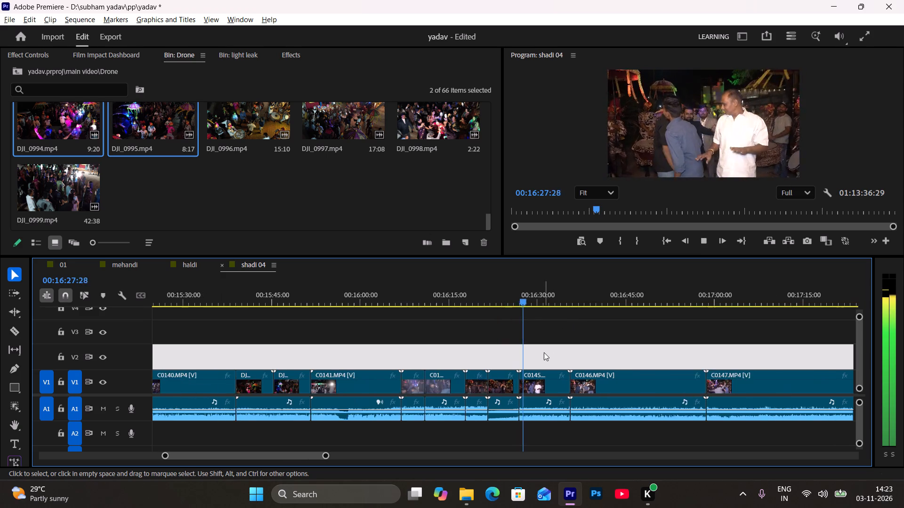
alt+scroll(544, 352, down, 2)
key(space)
Select drone clips DJI_0996 and DJI_0997 in the Drone bin.
click(313, 189)
scroll(311, 180, up, 1)
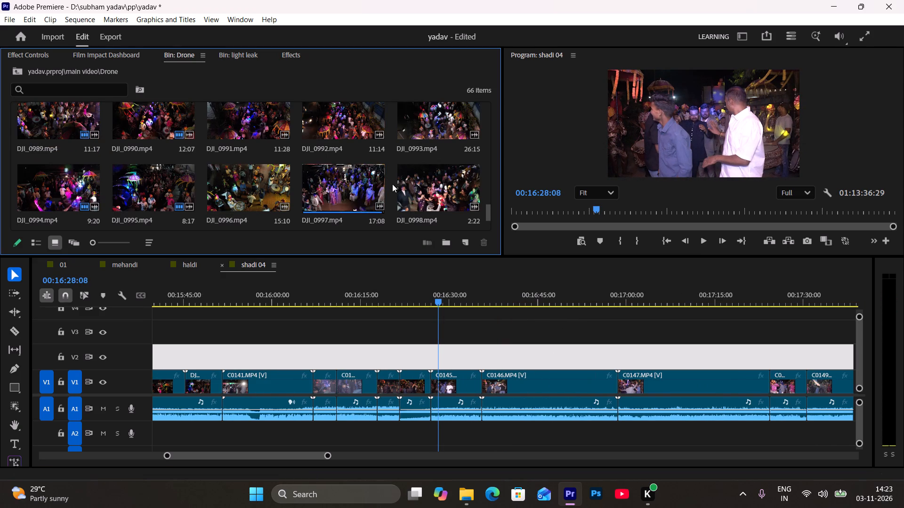
click(244, 191)
shift+click(323, 190)
Shift C0151 and all following clips about 25 seconds later to open a gap after C0150.
alt+scroll(566, 406, down, 17)
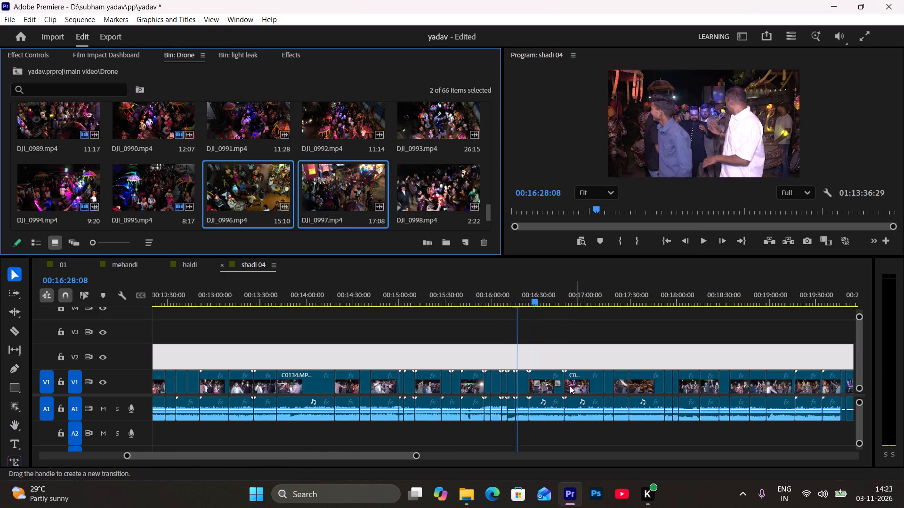
alt+scroll(570, 386, down, 8)
scroll(482, 388, up, 4)
click(508, 294)
key(space)
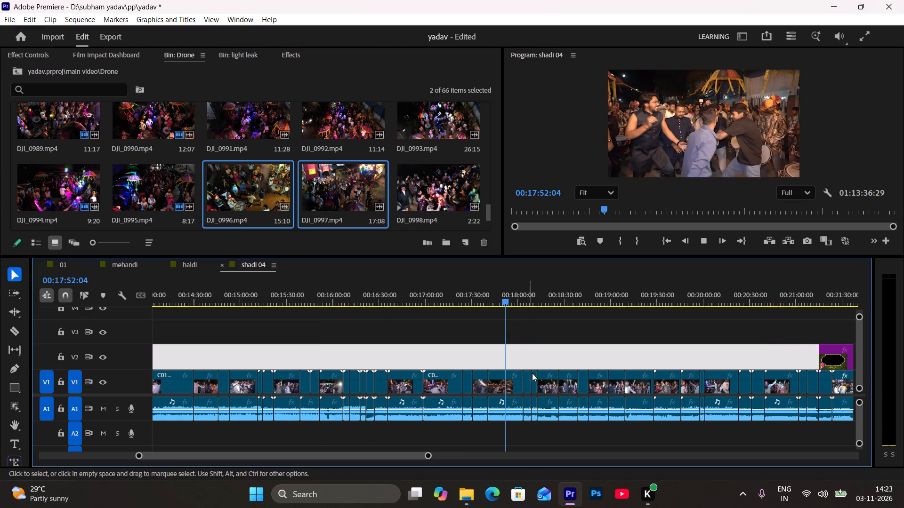
alt+scroll(533, 379, up, 18)
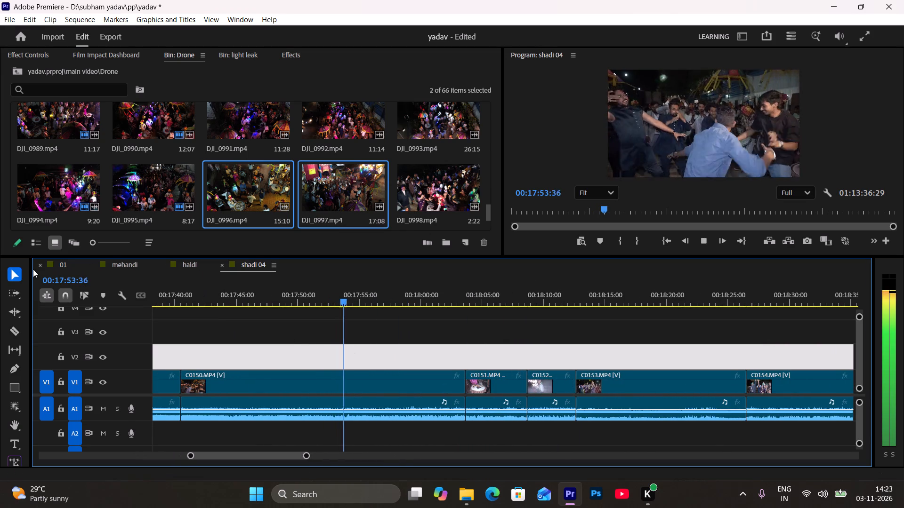
click(15, 286)
click(20, 290)
drag(487, 384, 756, 382)
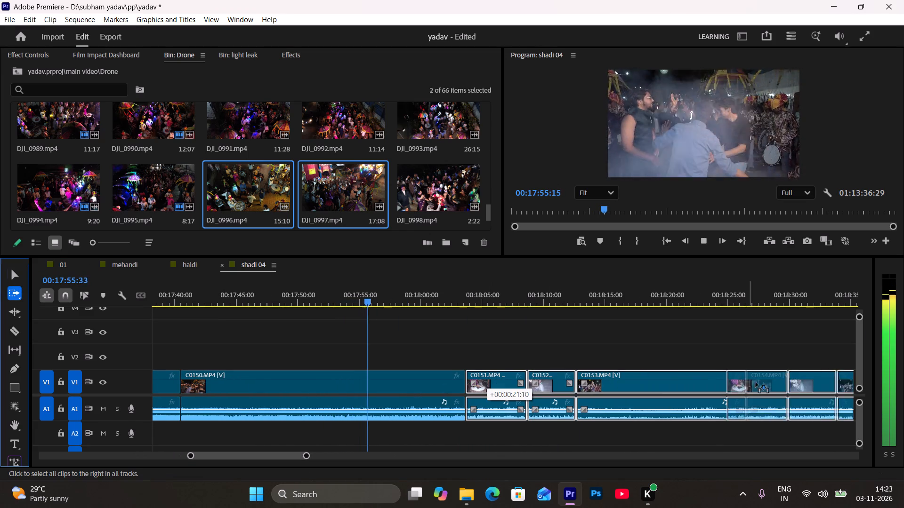
drag(756, 382, 791, 382)
key(space)
click(13, 274)
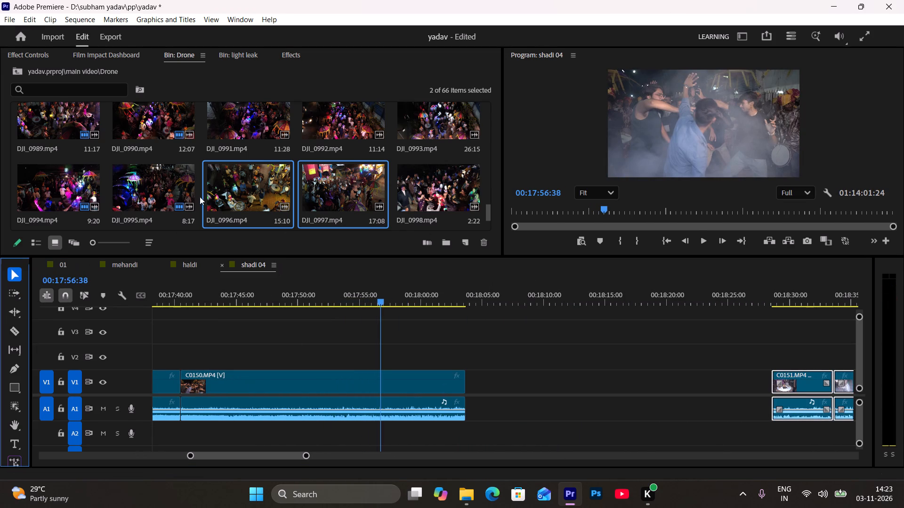
Place the selected drone clips DJI_0996 and DJI_0997 on V2 and A2, starting directly at the end of C0150.
drag(241, 190, 666, 354)
key(space)
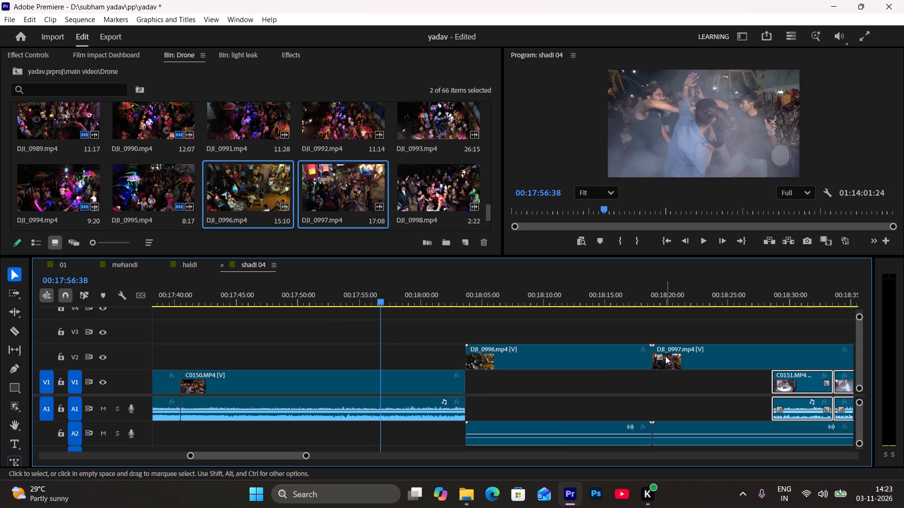
scroll(622, 363, down, 9)
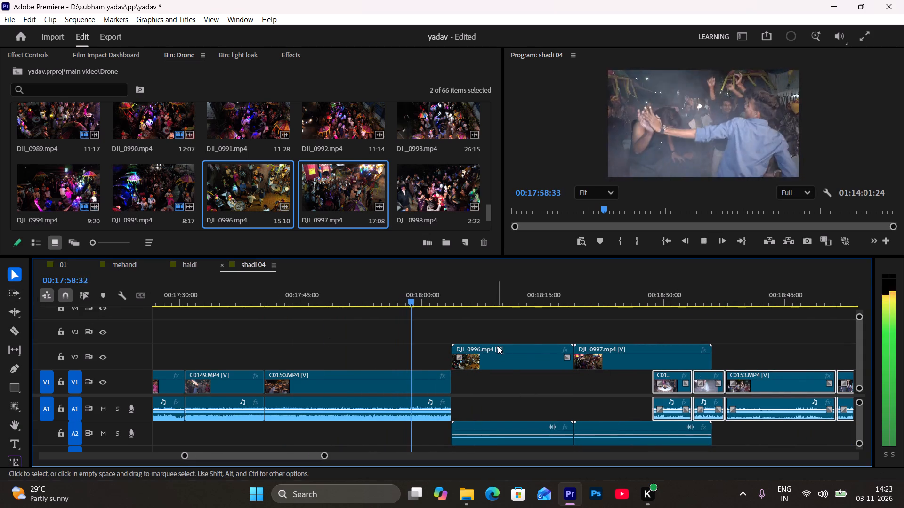
click(531, 334)
Split DJI_0996's video and audio at about 00:18:05 and ripple-delete the opening part.
alt+scroll(516, 359, up, 3)
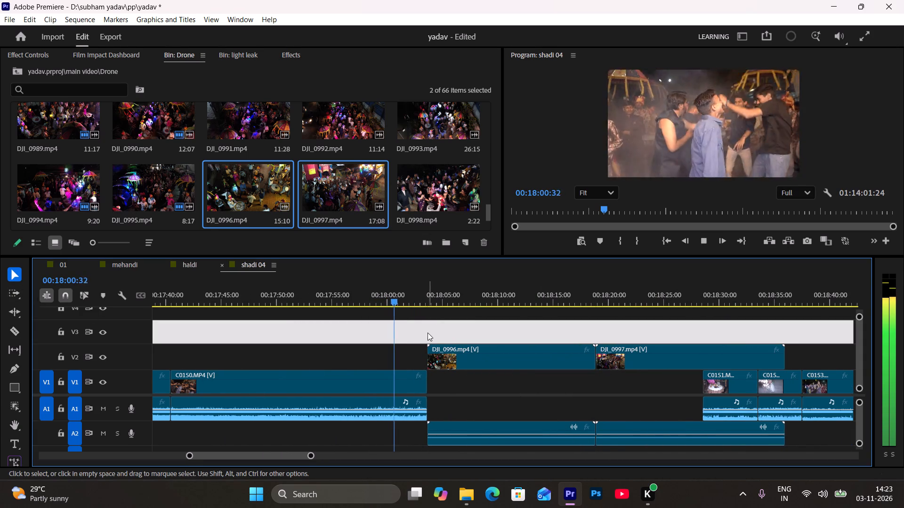
drag(424, 293, 451, 330)
key(semicolon)
click(439, 354)
drag(482, 324, 526, 446)
key(semicolon)
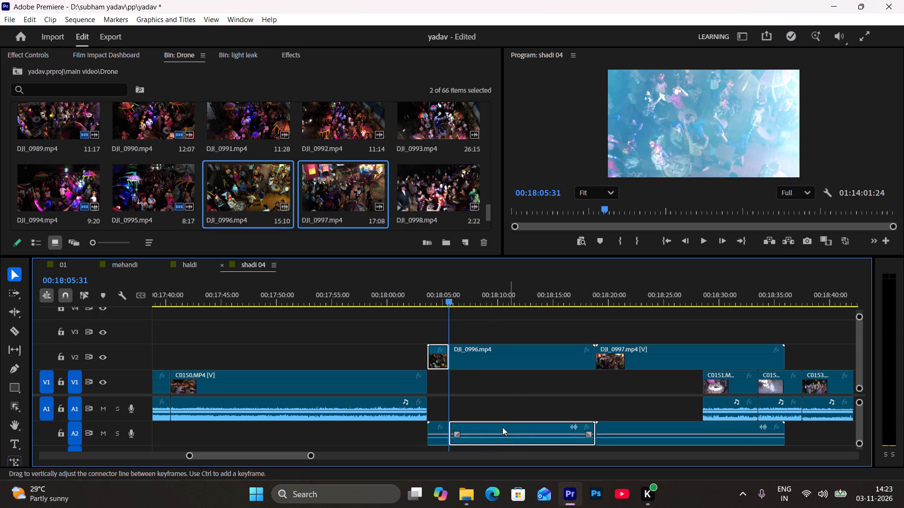
drag(430, 332, 442, 449)
key(apostrophe)
Split DJI_0996's video and audio at about 00:18:14 and ripple-delete the end part, bringing DJI_0997 up against it.
drag(442, 286, 450, 291)
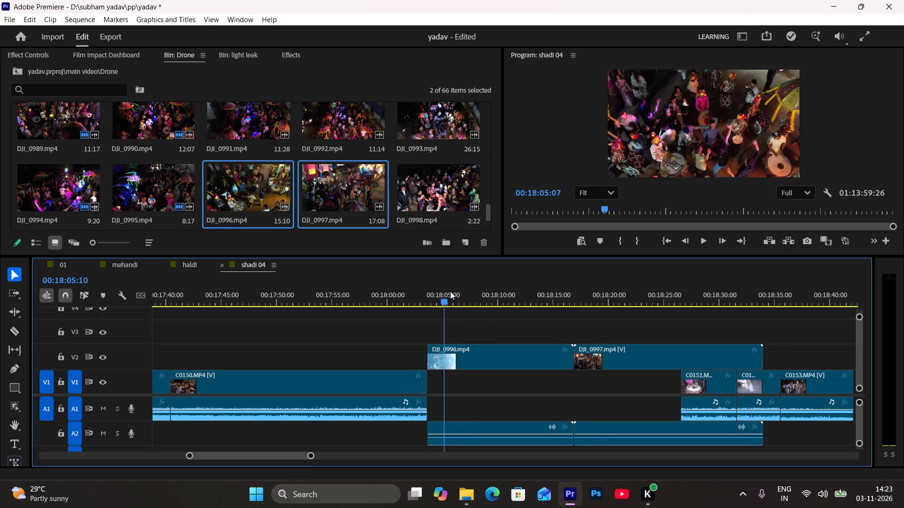
drag(450, 291, 562, 379)
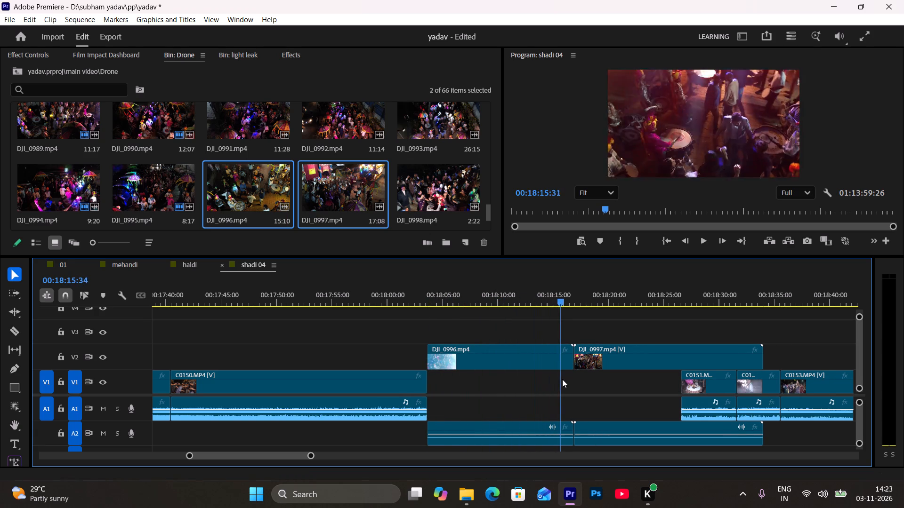
drag(562, 379, 553, 386)
key(semicolon)
drag(560, 328, 562, 430)
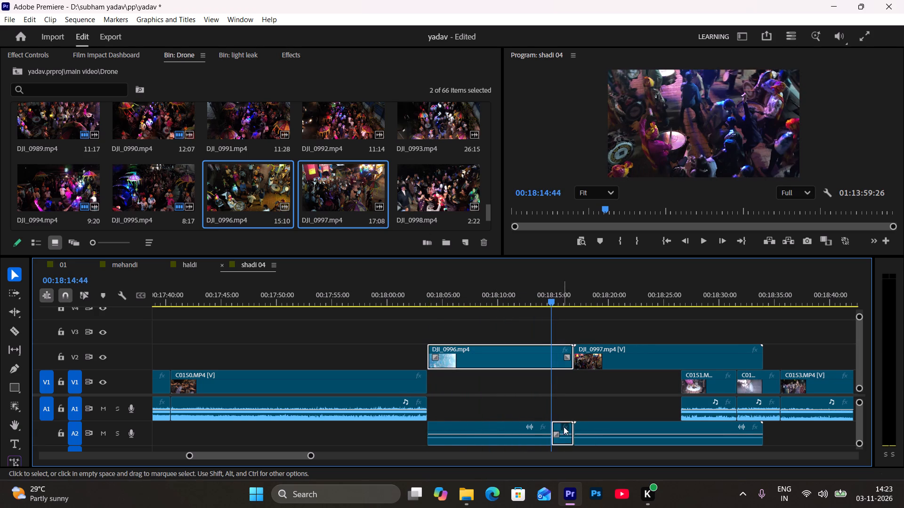
key(semicolon)
drag(560, 329, 565, 442)
key(apostrophe)
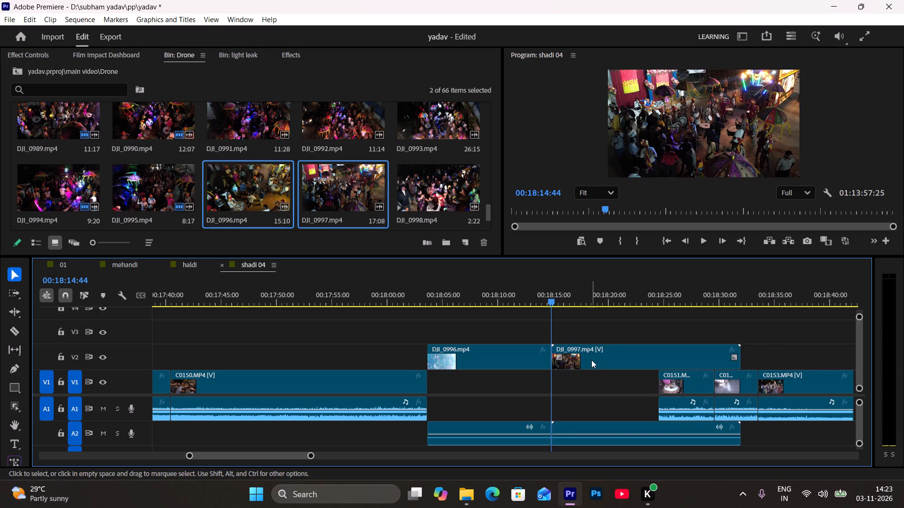
Split DJI_0997's video and audio at 00:18:17:00 and ripple-delete the opening part.
drag(561, 292, 673, 327)
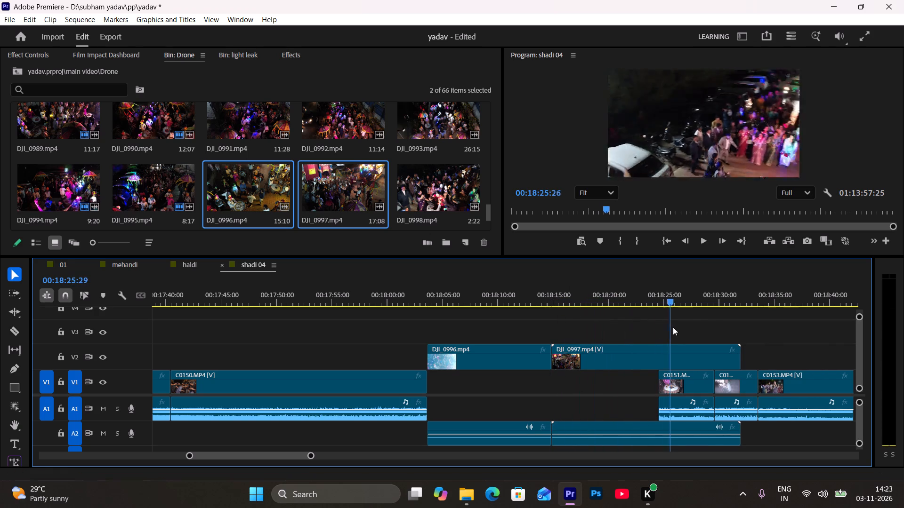
drag(673, 327, 769, 343)
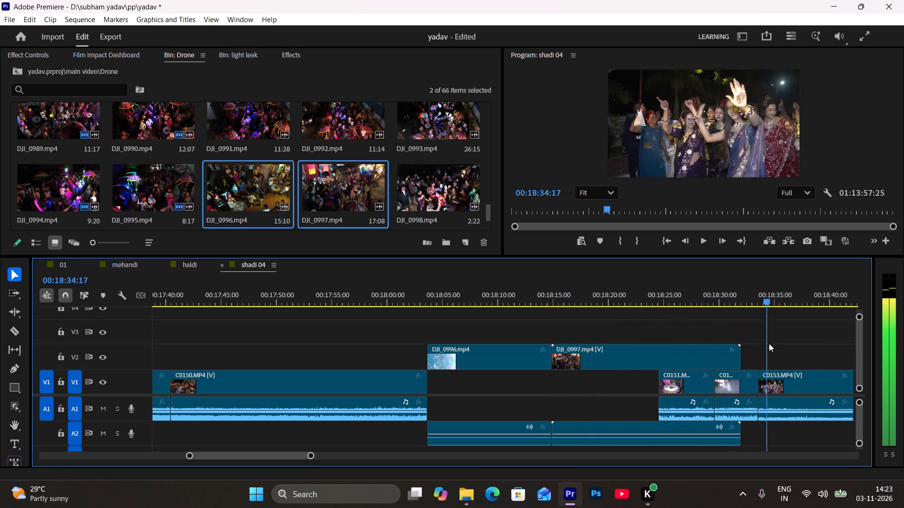
drag(769, 343, 580, 356)
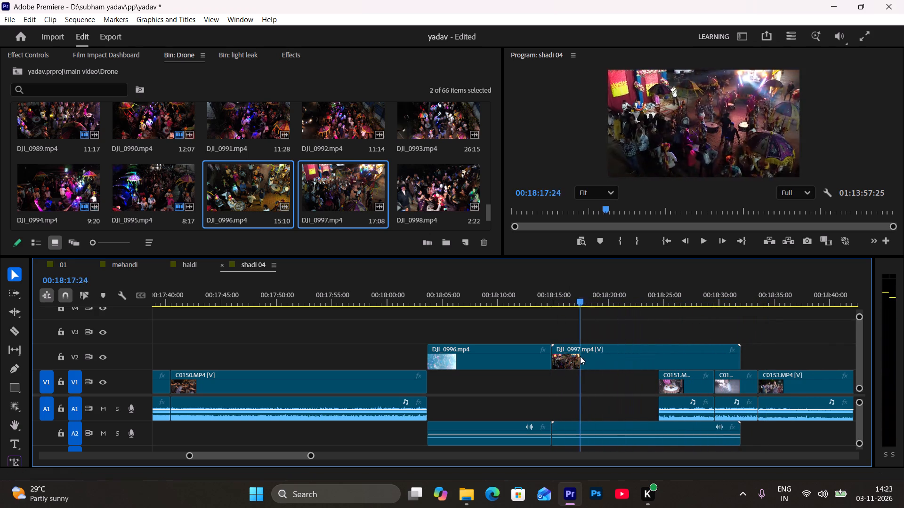
drag(580, 356, 577, 353)
key(semicolon)
click(555, 352)
drag(563, 326, 561, 441)
key(semicolon)
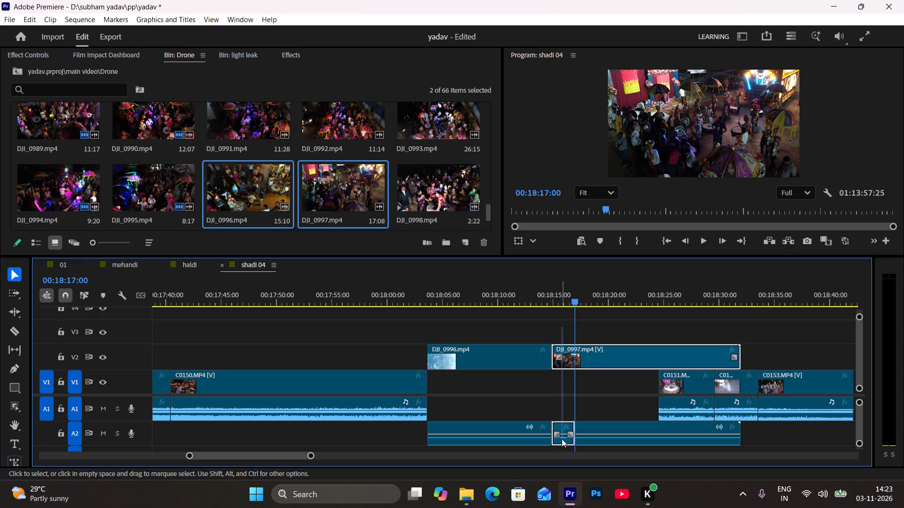
drag(562, 332, 566, 447)
key(semicolon)
key(apostrophe)
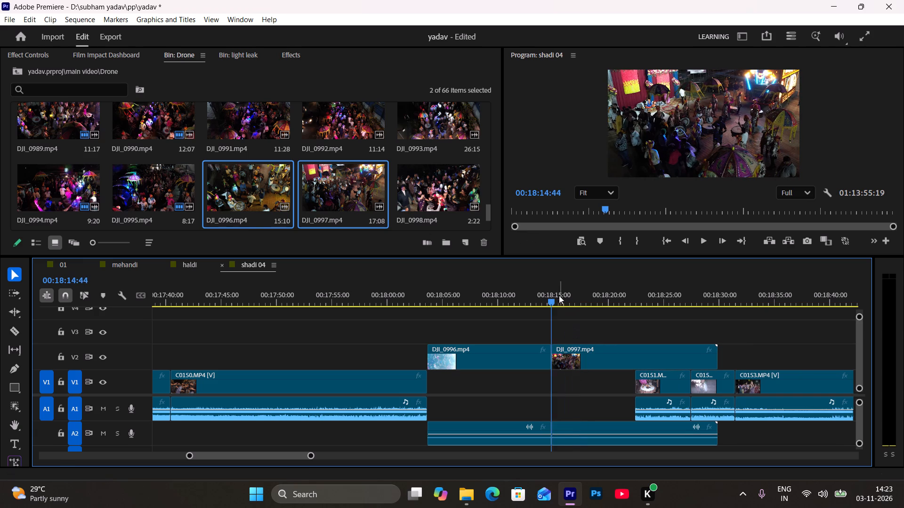
Split DJI_0997's audio and video at about 00:18:17:45, targeting V2 so that the video is cut too.
drag(557, 290, 608, 349)
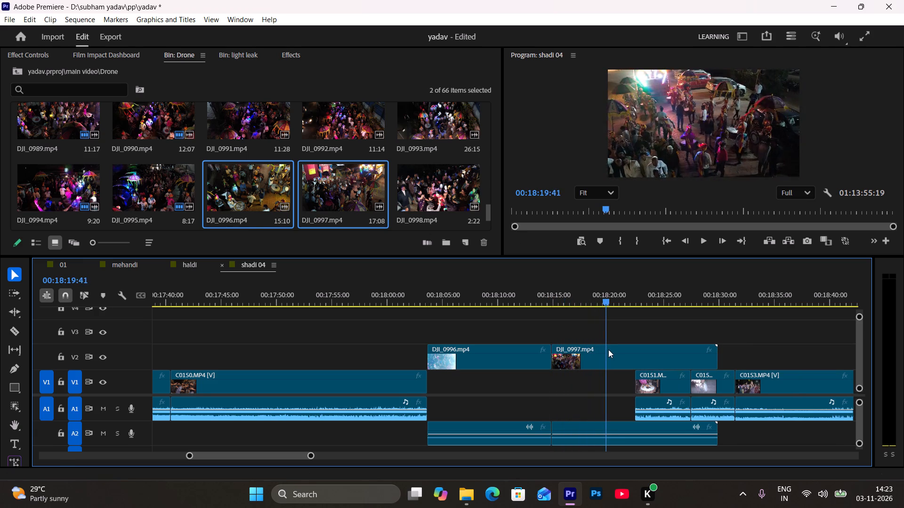
drag(608, 349, 586, 355)
key(semicolon)
drag(591, 293, 599, 317)
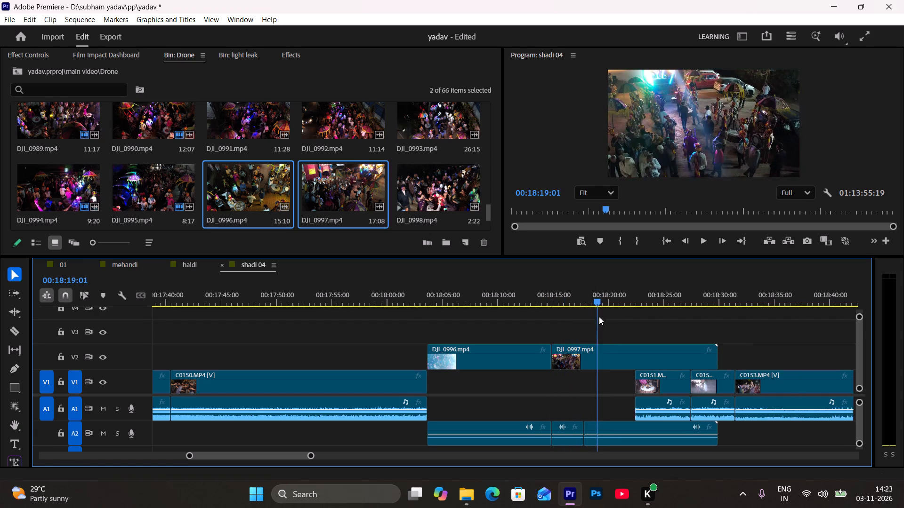
drag(599, 317, 582, 325)
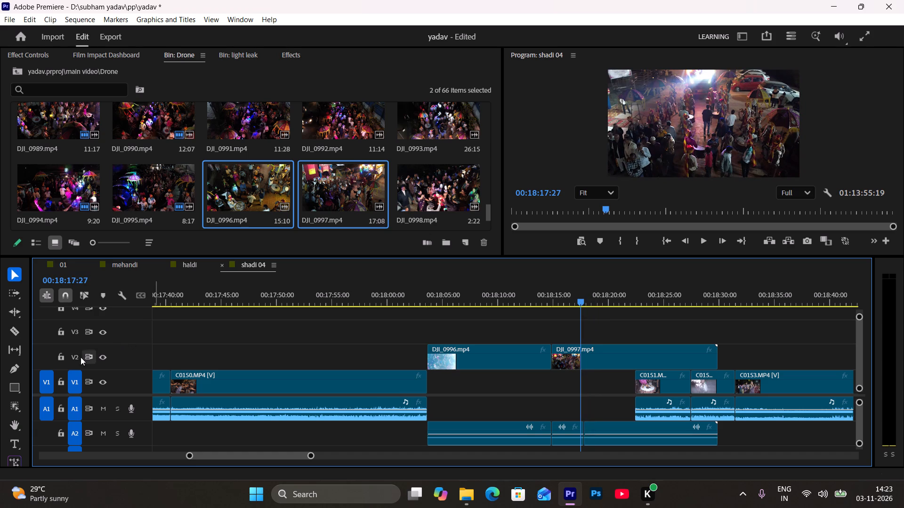
click(80, 357)
key(Up)
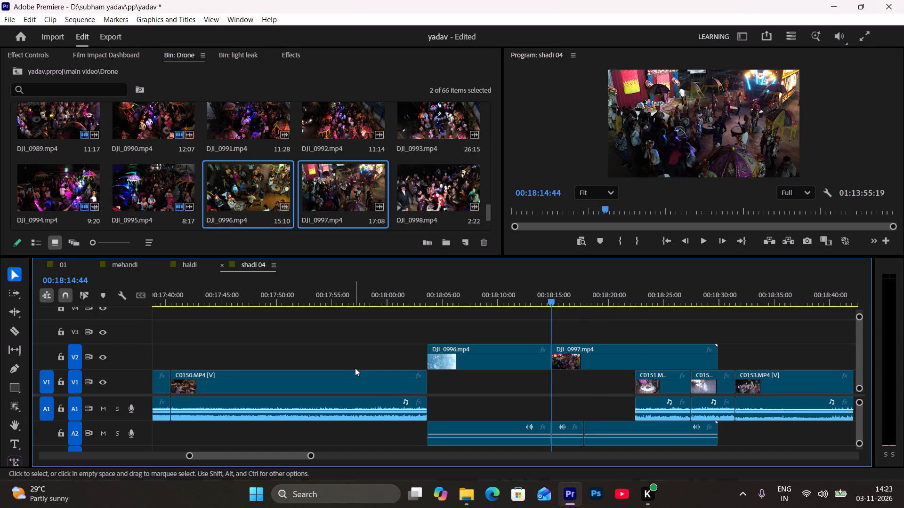
key(Down)
key(Down)
key(Up)
drag(605, 330, 618, 450)
key(semicolon)
Split the remaining DJI_0997 video and audio at 00:18:25:18 and delete the part before this cut, leaving the gap.
drag(594, 286, 605, 302)
click(641, 332)
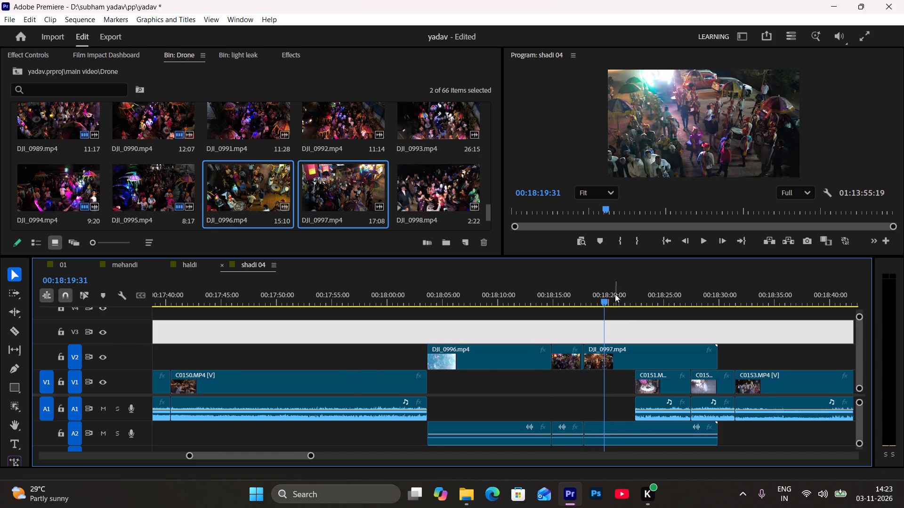
drag(613, 287, 645, 355)
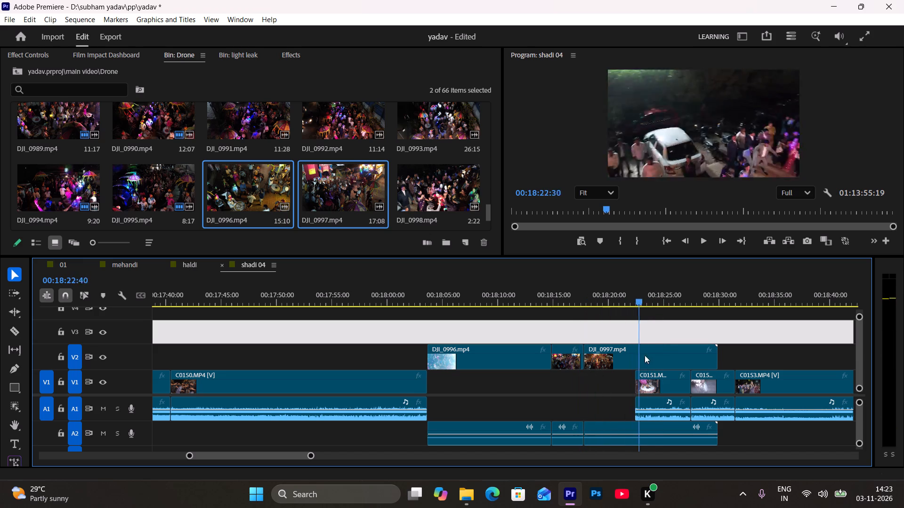
drag(645, 355, 670, 353)
click(669, 353)
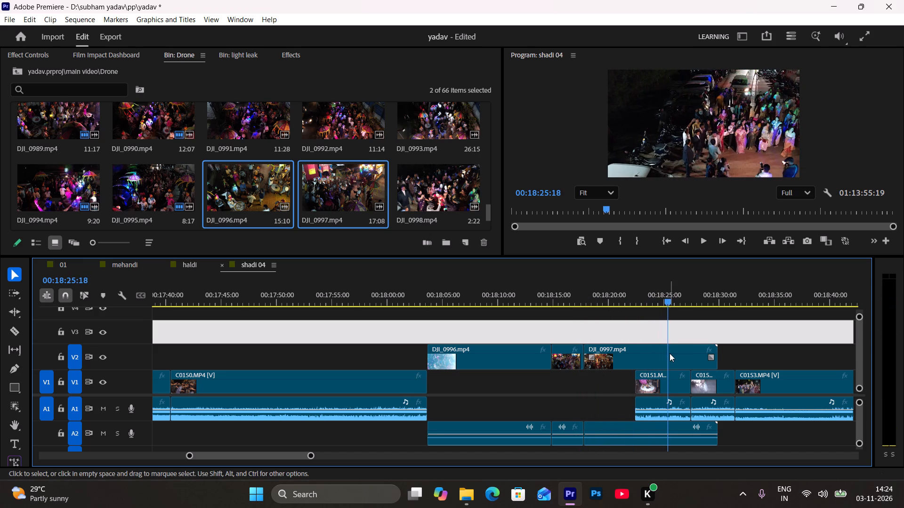
key(semicolon)
key(ctrl+z)
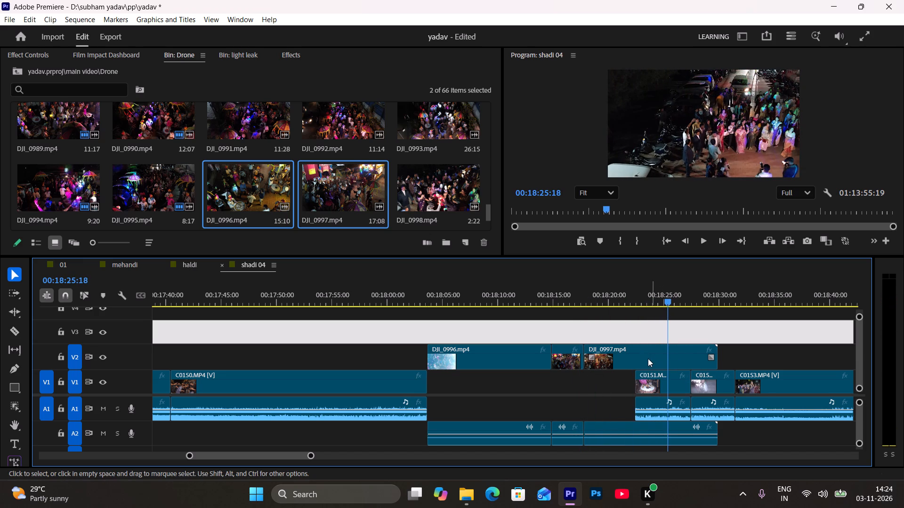
click(648, 358)
shift+click(650, 428)
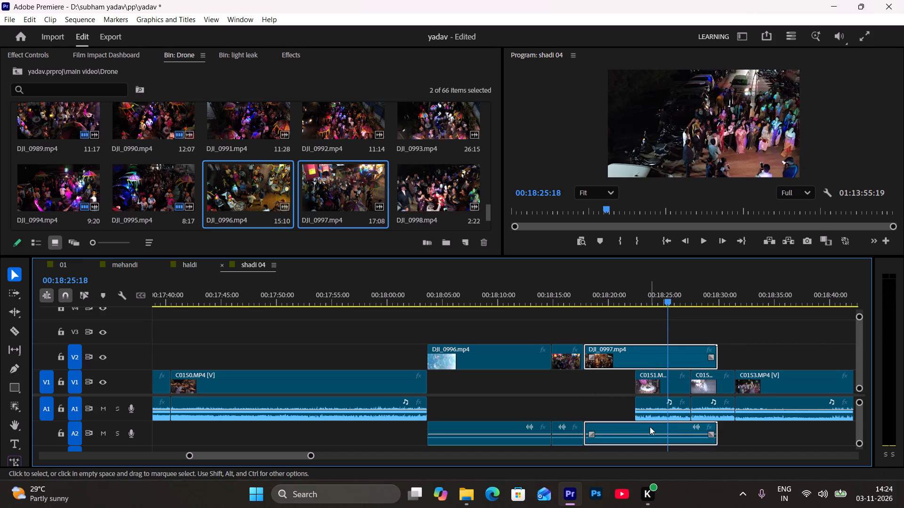
key(semicolon)
click(627, 363)
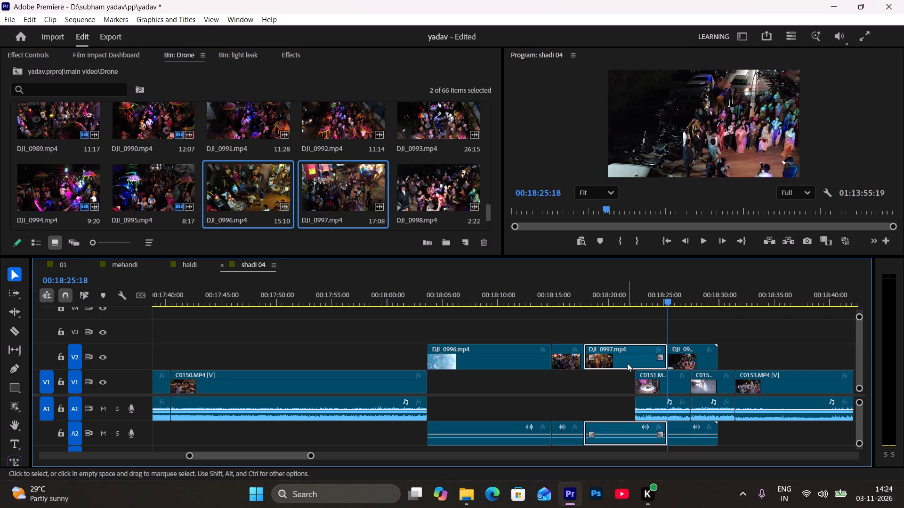
key(BackSpace)
Move the last DJI_0997 video piece on V2 against the preceding piece and delete its leftover audio on A2.
drag(693, 355, 613, 362)
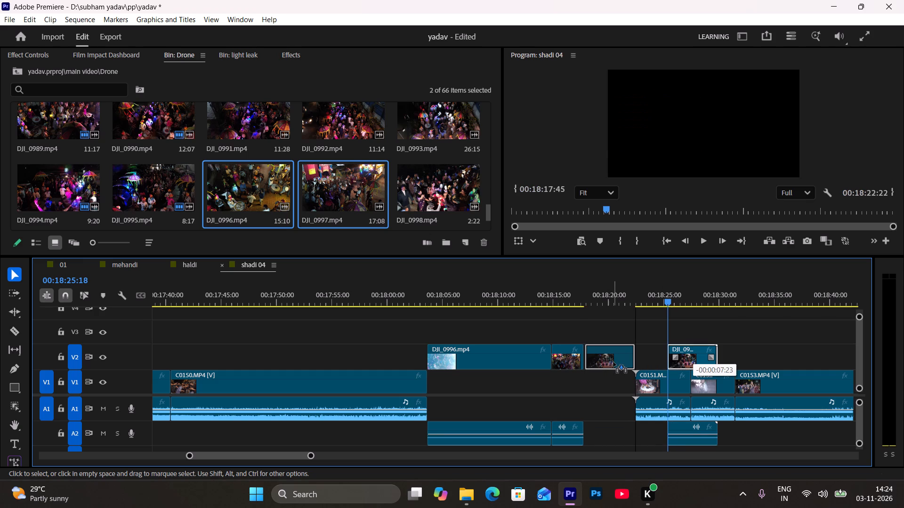
drag(613, 362, 607, 365)
click(701, 435)
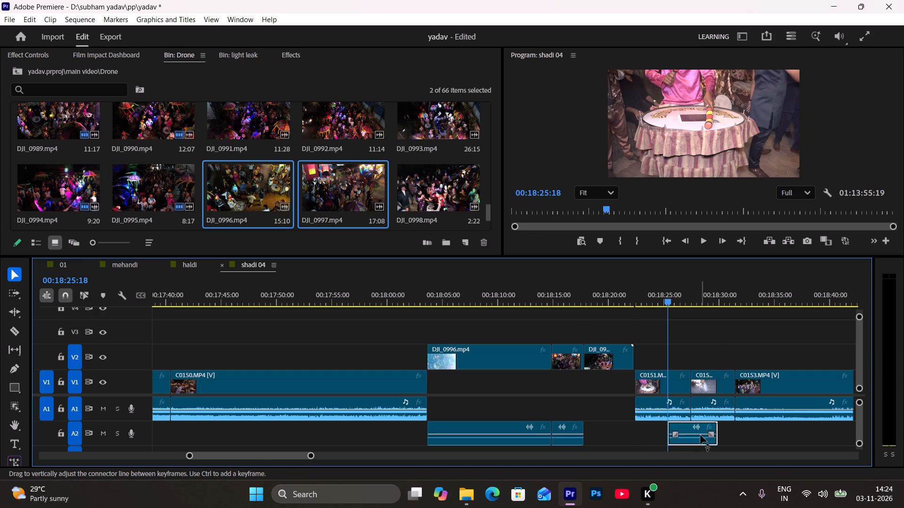
key(BackSpace)
Play back the joined drone shots and trim the end of the last DJI_0997 piece to 00:18:21:48.
drag(572, 288, 590, 316)
key(space)
alt+scroll(623, 367, up, 7)
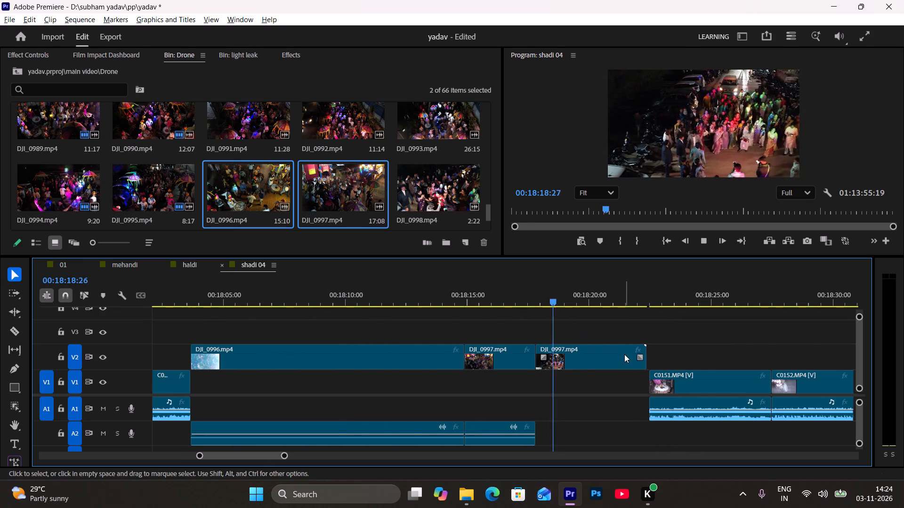
drag(566, 287, 638, 360)
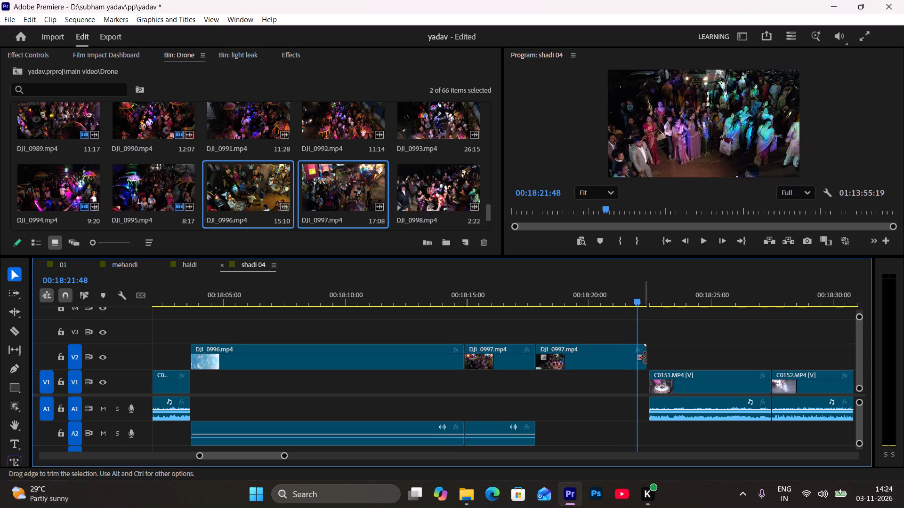
drag(649, 355, 638, 355)
Move the DJI_0996 and DJI_0997 video pieces from V2 down to V1 and delete the drone audio on A2.
drag(362, 309, 564, 366)
drag(567, 364, 563, 383)
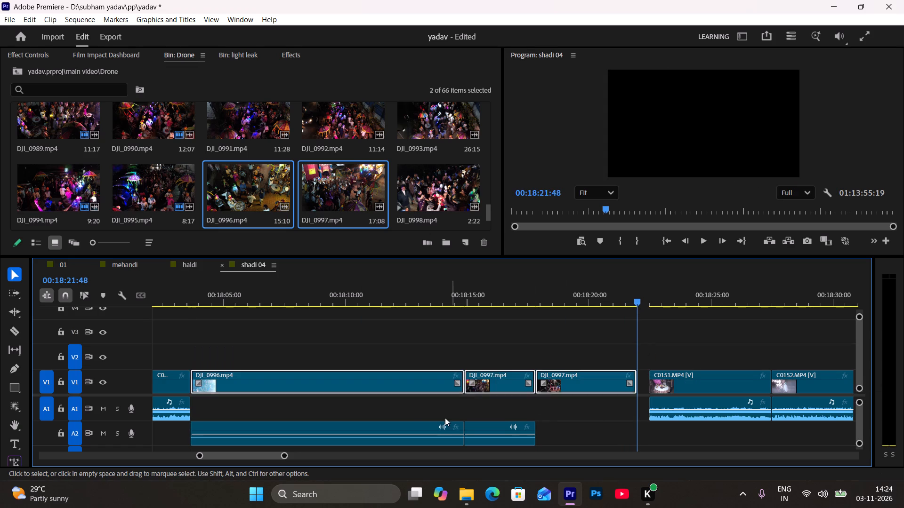
drag(381, 405, 549, 437)
key(BackSpace)
Close the gap on V1 and A1 between the last DJI_0997 piece and C0151.
alt+scroll(546, 401, down, 6)
scroll(565, 402, down, 1)
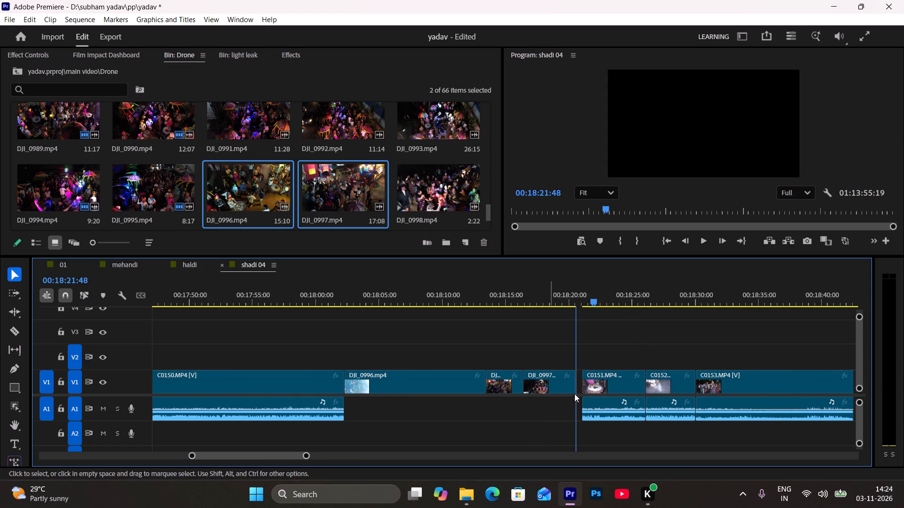
click(580, 384)
key(apostrophe)
Copy C0154's audio into the A1 gap under the drone shots, starting directly at the end of C0150's audio.
alt+scroll(497, 402, down, 5)
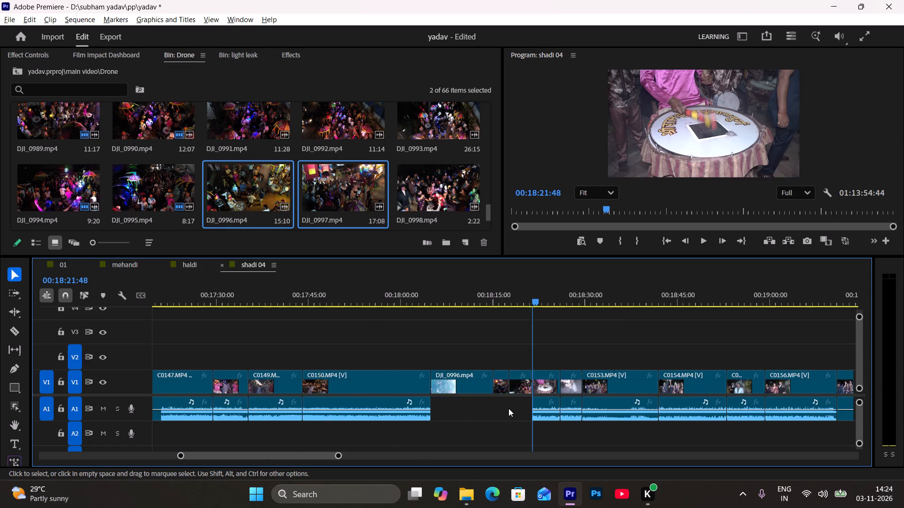
alt+scroll(508, 408, down, 7)
click(604, 304)
key(space)
click(603, 419)
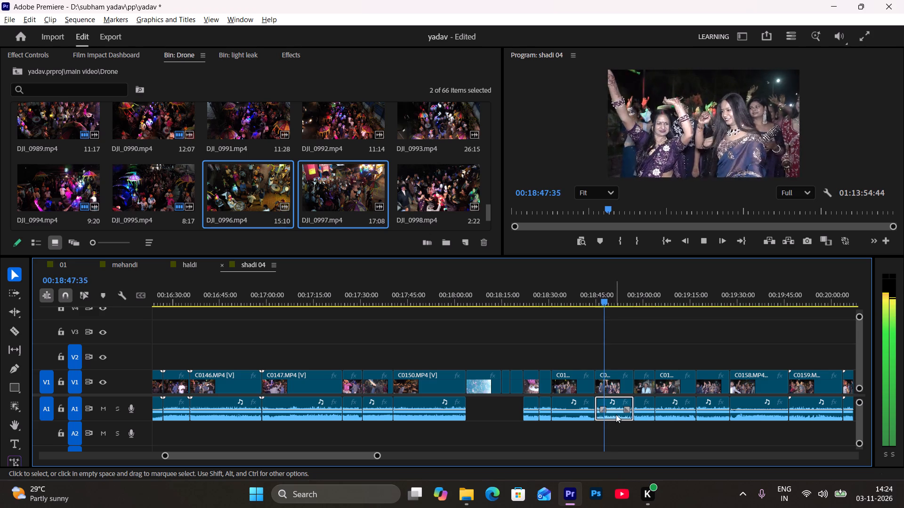
alt+drag(616, 414, 487, 411)
alt+scroll(480, 414, up, 6)
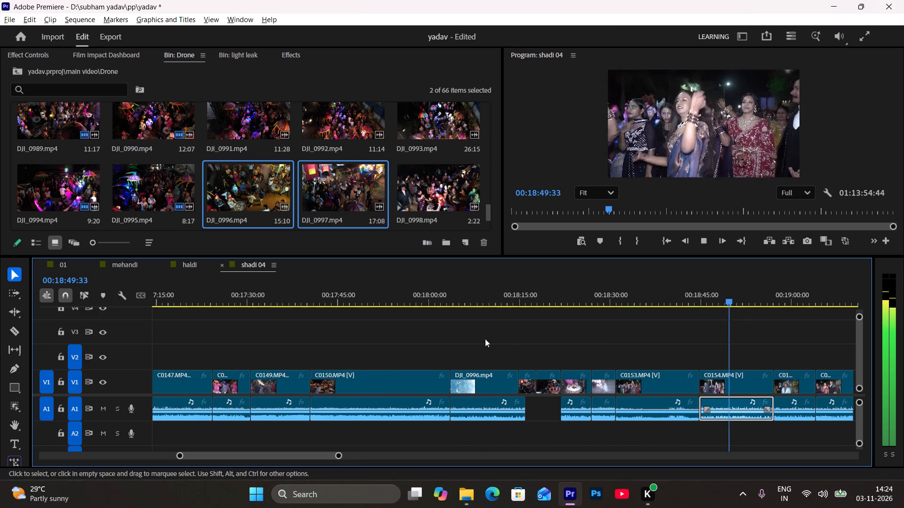
Play back the drone section and extend the copied C0154 audio's end to its media limit at 00:18:16:30.
click(473, 289)
key(space)
alt+scroll(506, 374, up, 7)
drag(526, 406, 634, 408)
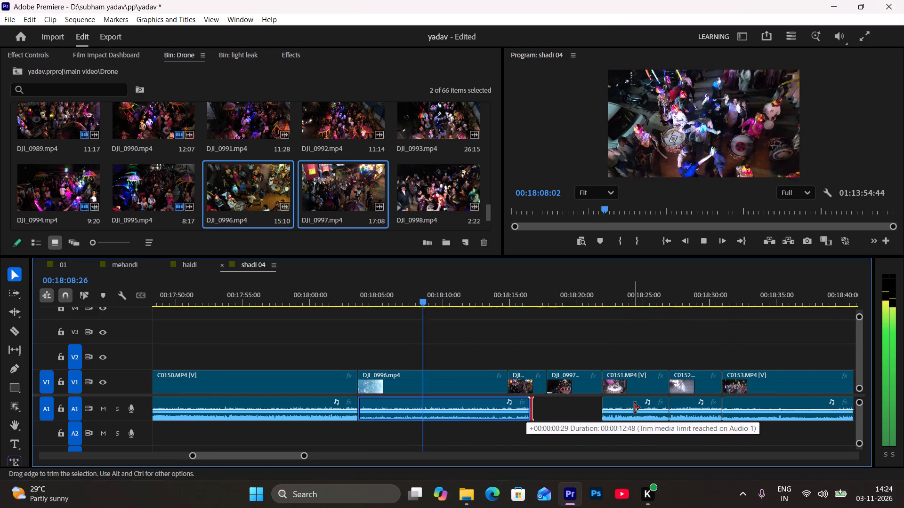
drag(634, 408, 635, 408)
alt+scroll(505, 420, down, 3)
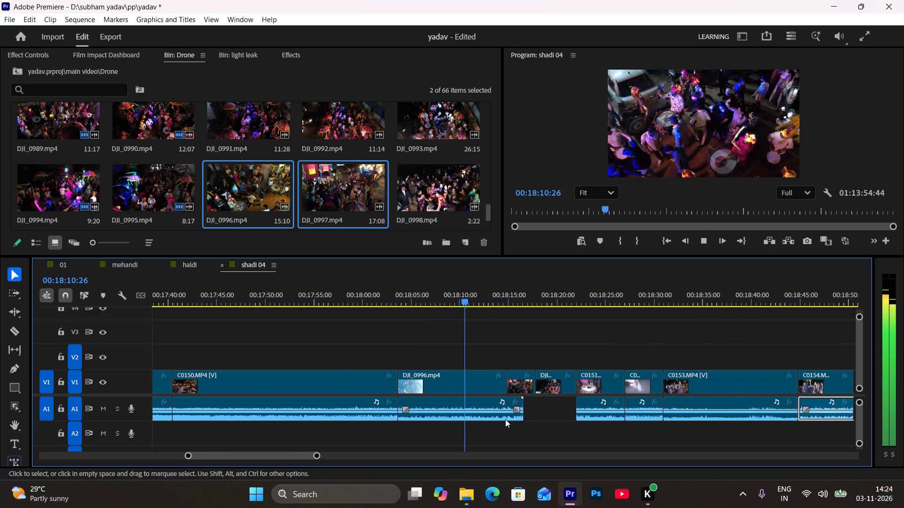
key(space)
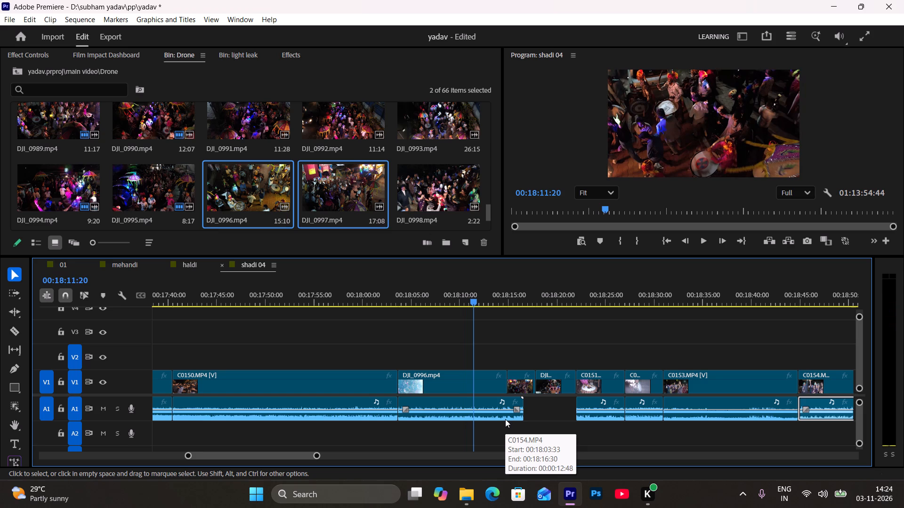
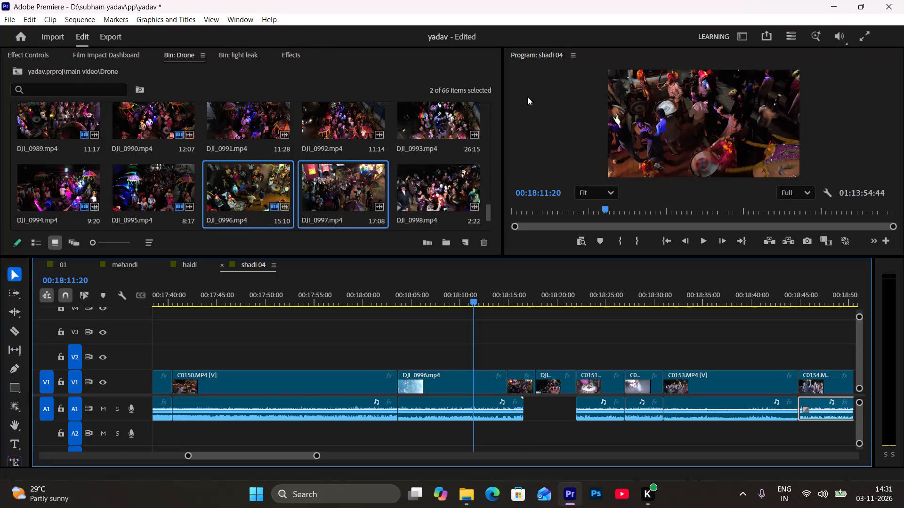
Play back parts of the DJI_0996 drone shot on V1 to check it against the copied dance audio on A1.
drag(510, 111, 700, 95)
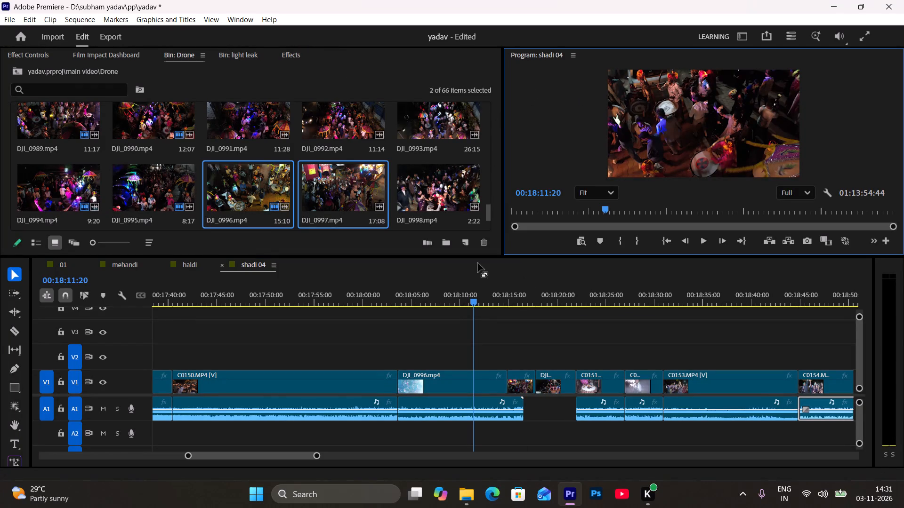
click(296, 157)
key(space)
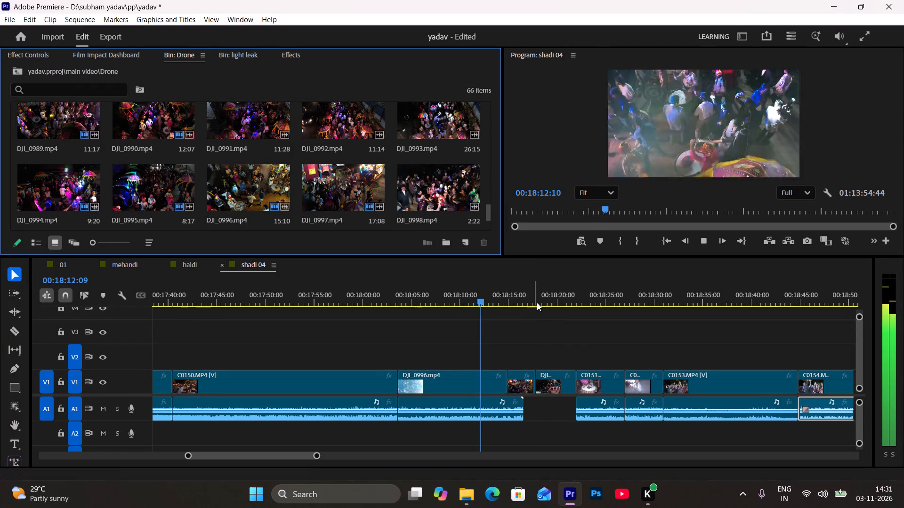
drag(538, 302, 431, 349)
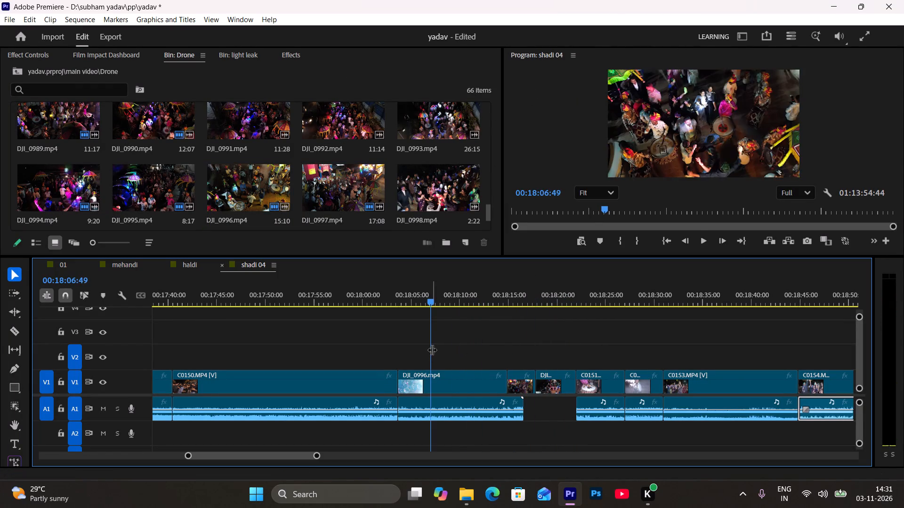
key(space)
key(space)
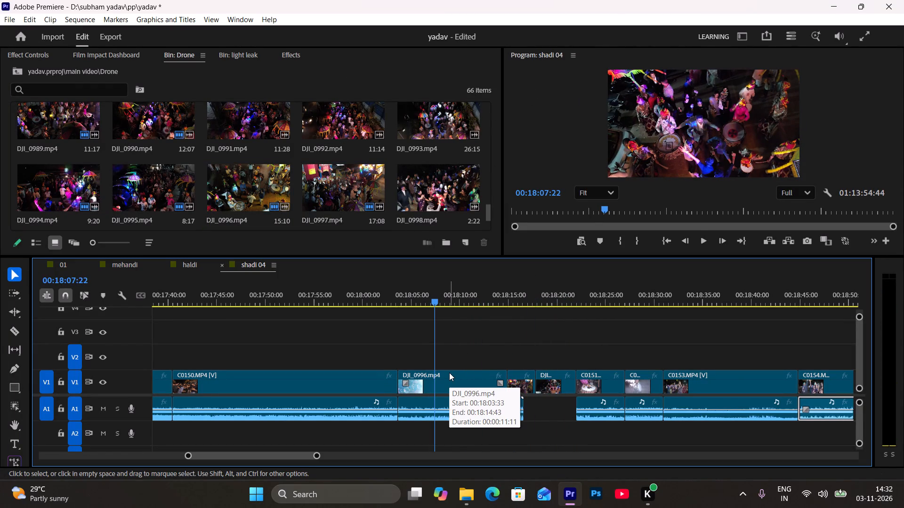
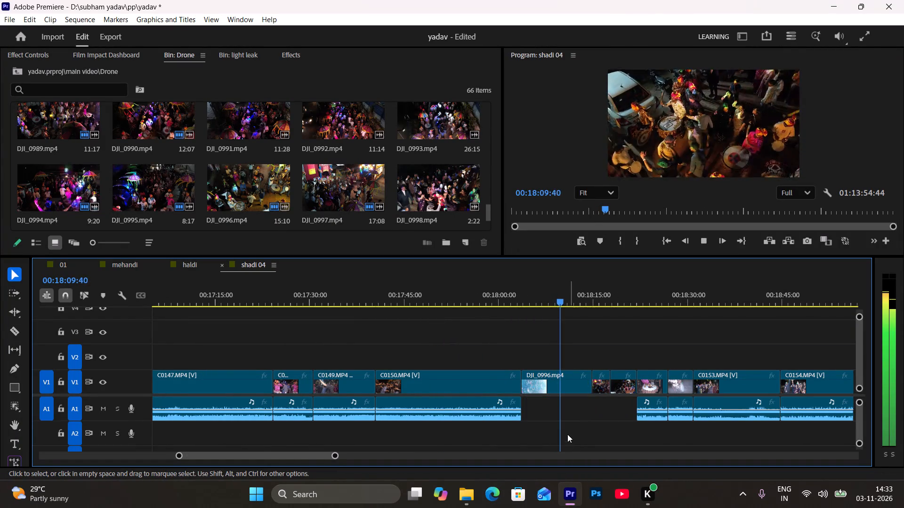
Fill the A1 gap beneath the DJI_0996 drone shot with a copy of C0147's audio, trimmed to the gap's end.
alt+scroll(315, 398, down, 3)
scroll(328, 395, up, 6)
click(310, 292)
key(space)
click(319, 405)
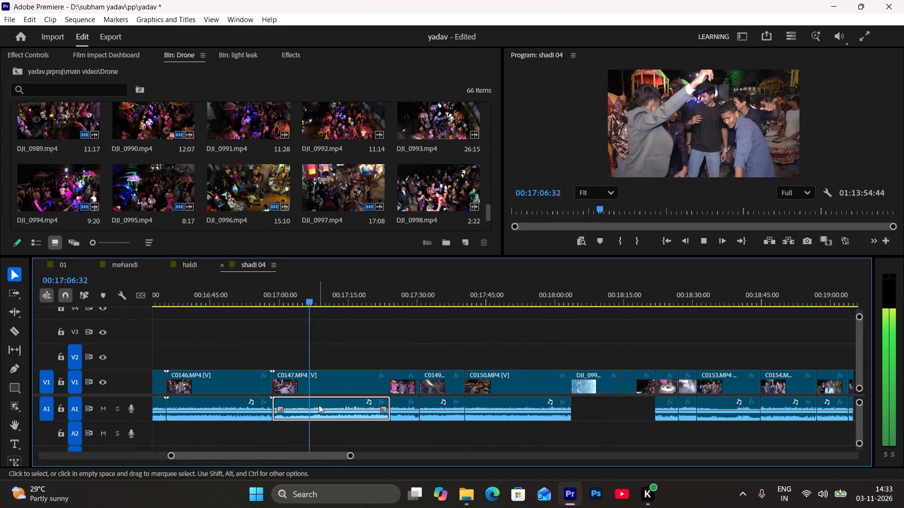
alt+drag(329, 414, 625, 439)
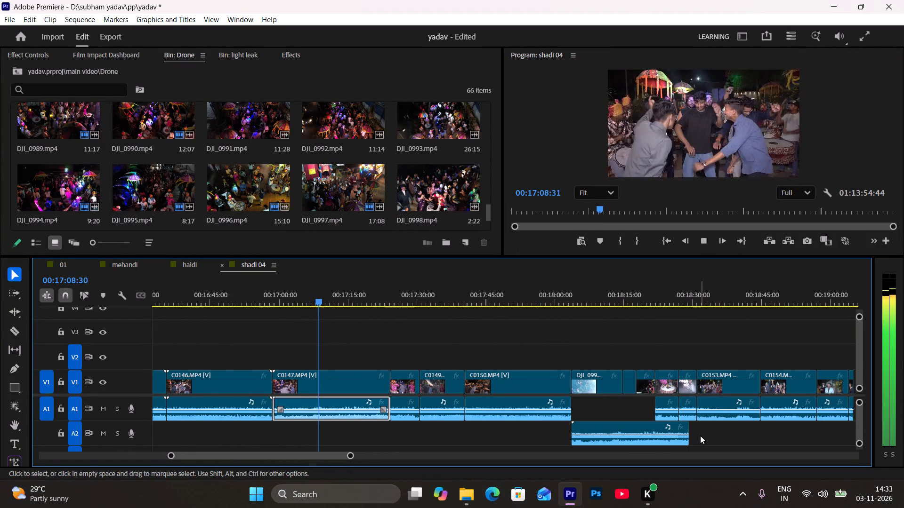
drag(700, 435, 690, 437)
drag(693, 432, 656, 432)
drag(615, 426, 616, 405)
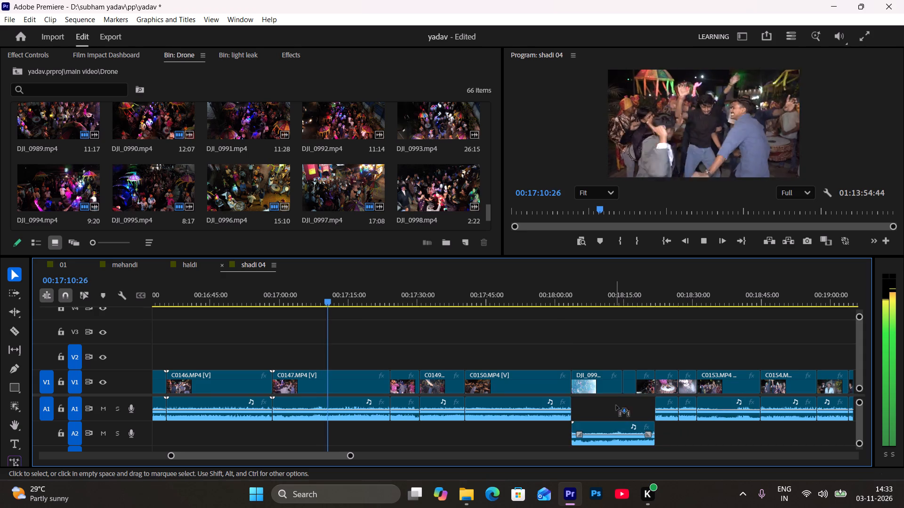
drag(616, 405, 616, 405)
Skim the dance clips around C0162 and C0163 to find where the next drone shots fit.
scroll(593, 409, down, 4)
scroll(331, 186, down, 3)
click(455, 205)
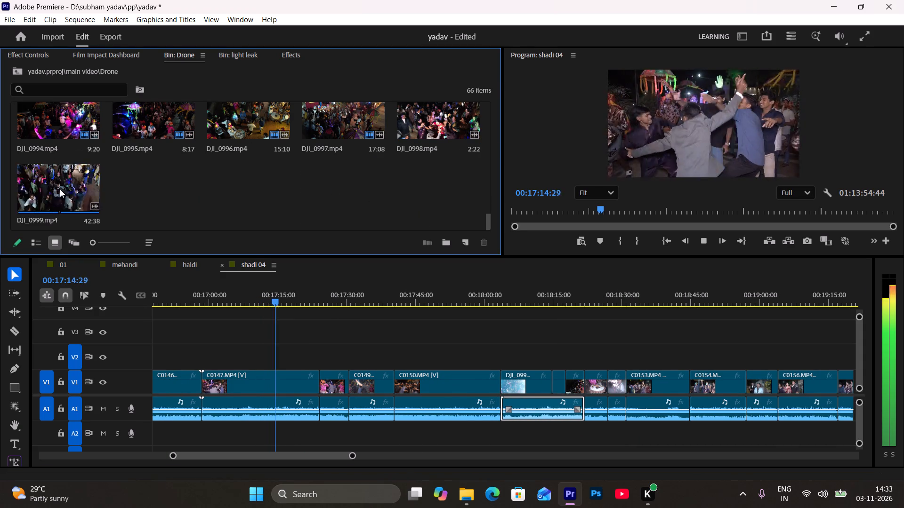
click(743, 291)
alt+scroll(738, 311, down, 20)
alt+scroll(738, 311, down, 3)
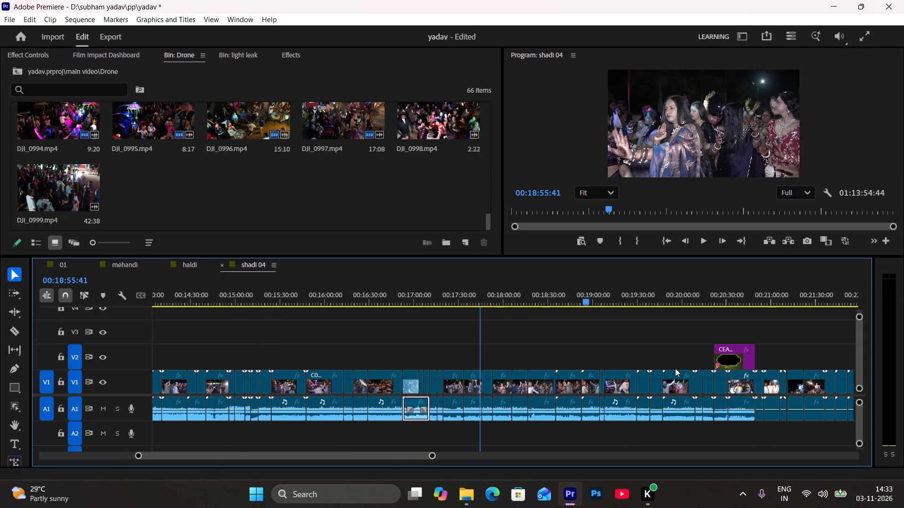
click(614, 293)
key(space)
alt+scroll(636, 377, up, 16)
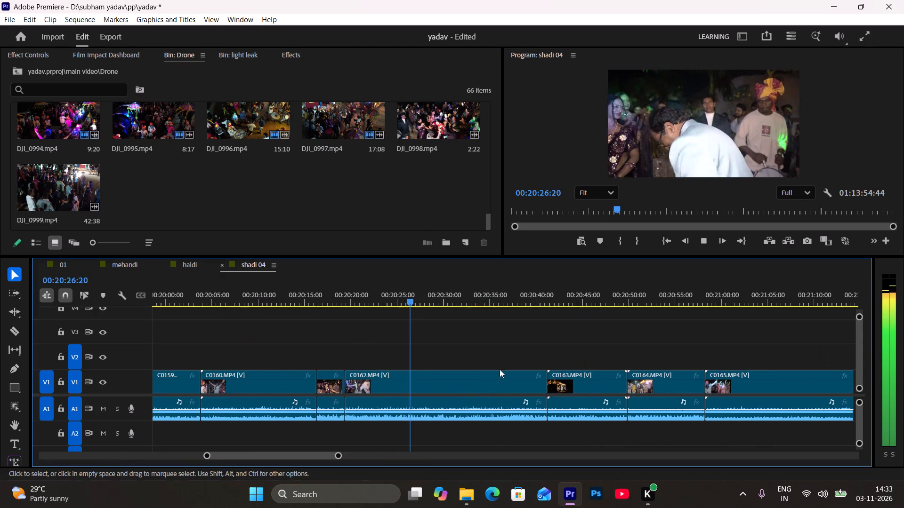
click(22, 296)
drag(569, 295, 581, 309)
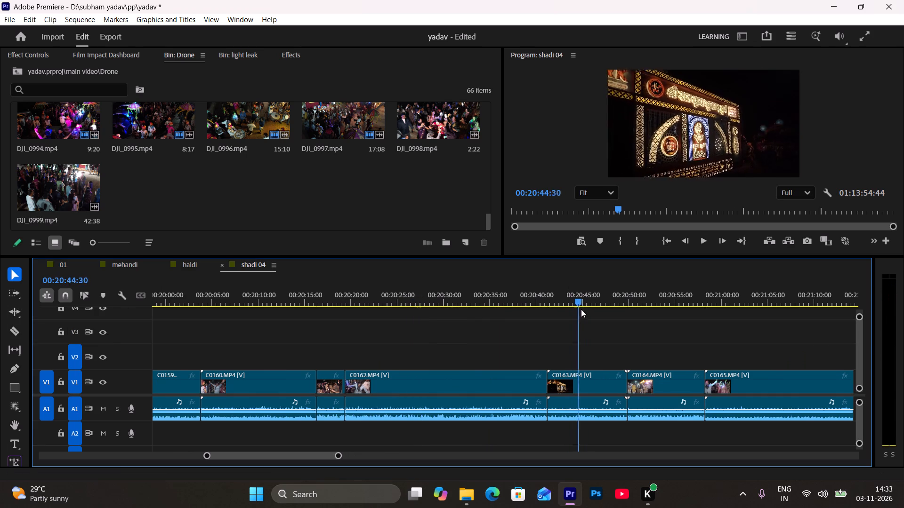
drag(581, 309, 481, 353)
key(space)
Shift C0163 and all clips after it about 40 seconds onward to open a gap after C0162.
click(22, 302)
click(22, 297)
click(15, 293)
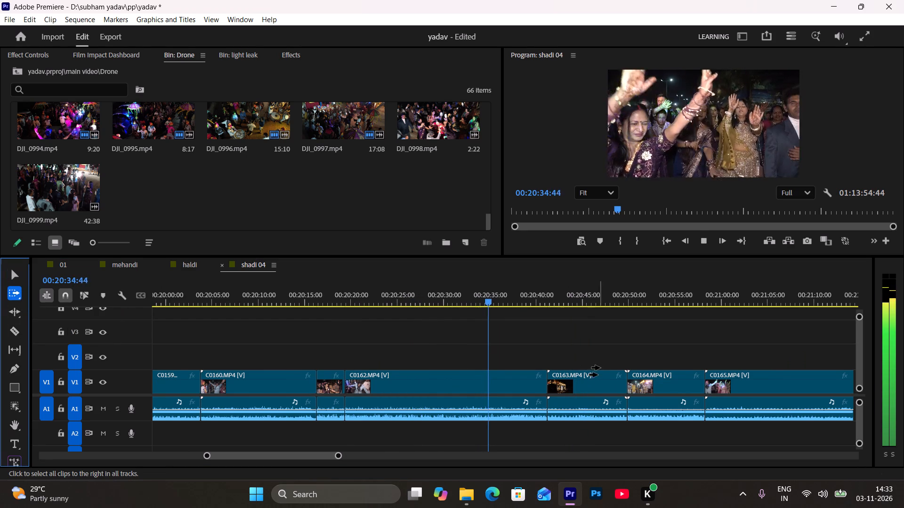
drag(591, 378, 865, 381)
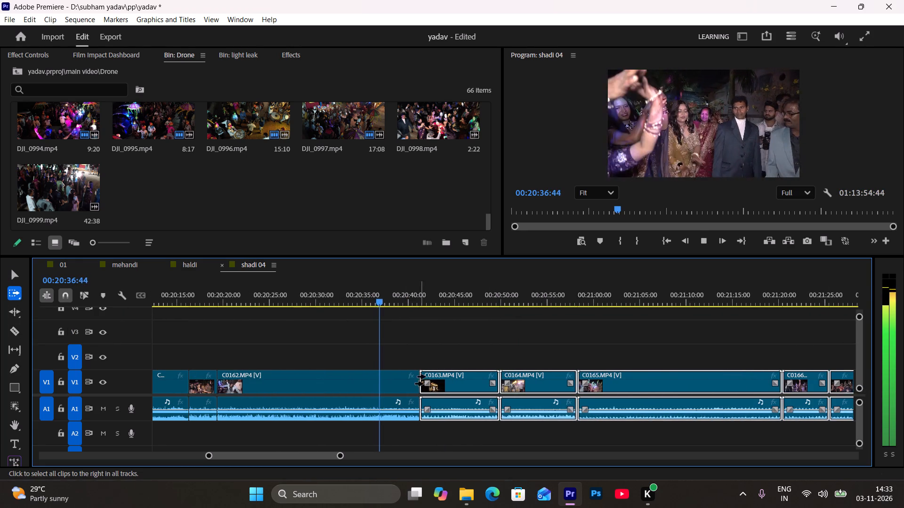
drag(448, 375, 815, 383)
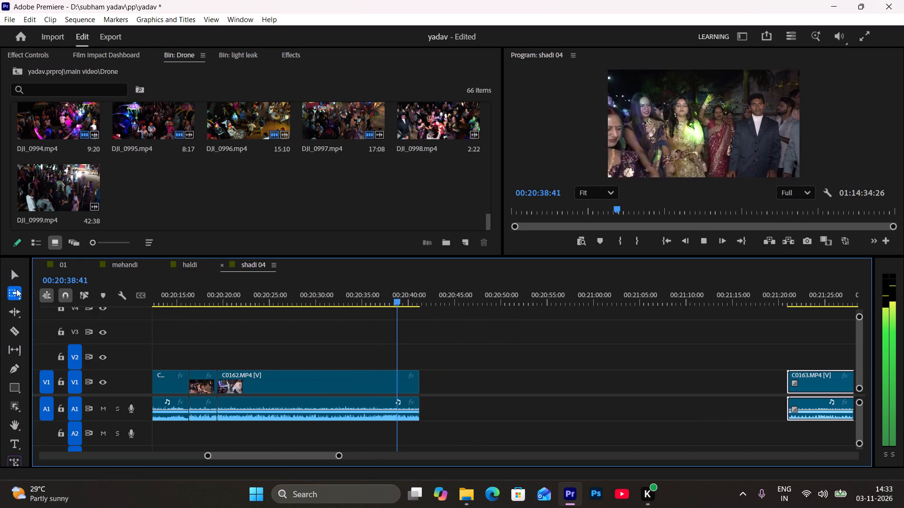
click(13, 271)
key(space)
Place the DJI_0998 and DJI_0999 drone clips together on V2, starting where C0162 ends.
click(227, 205)
click(444, 137)
shift+click(58, 199)
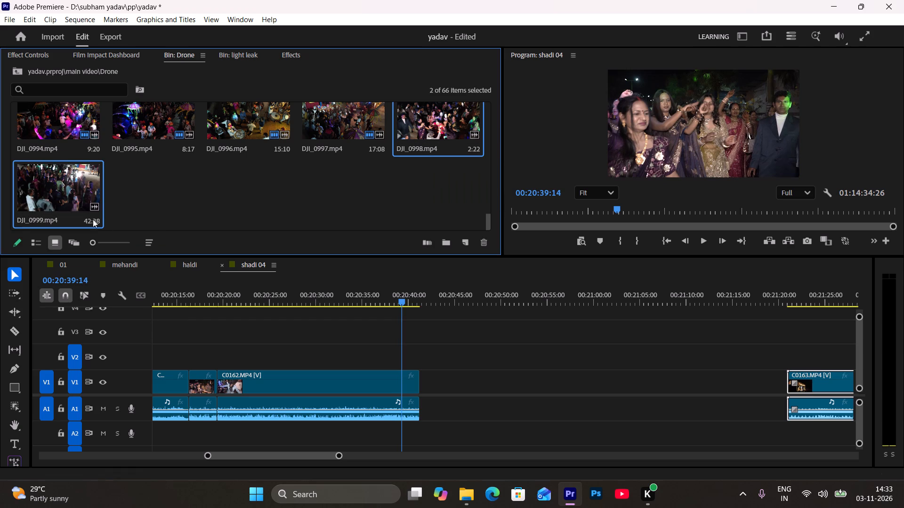
drag(47, 196, 631, 356)
Play and scrub through the placed DJI_0998 and DJI_0999 clips to check their footage.
key(space)
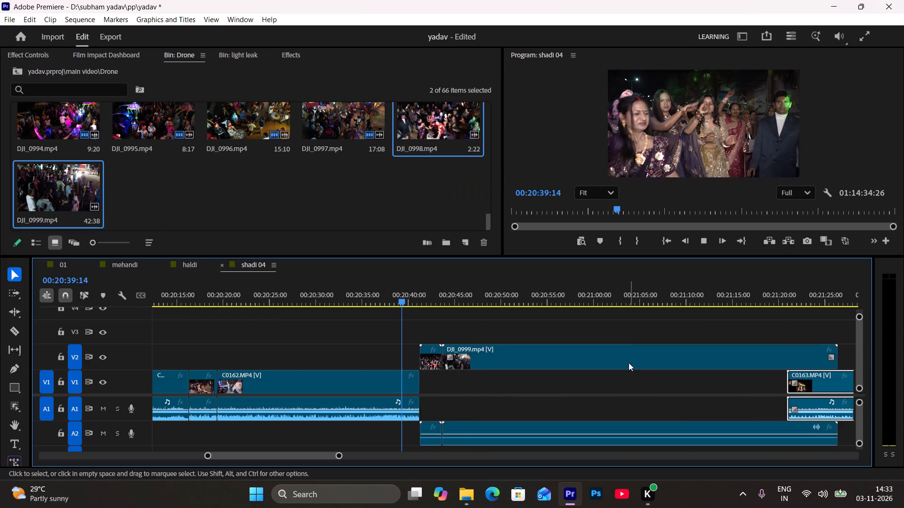
alt+scroll(613, 378, down, 3)
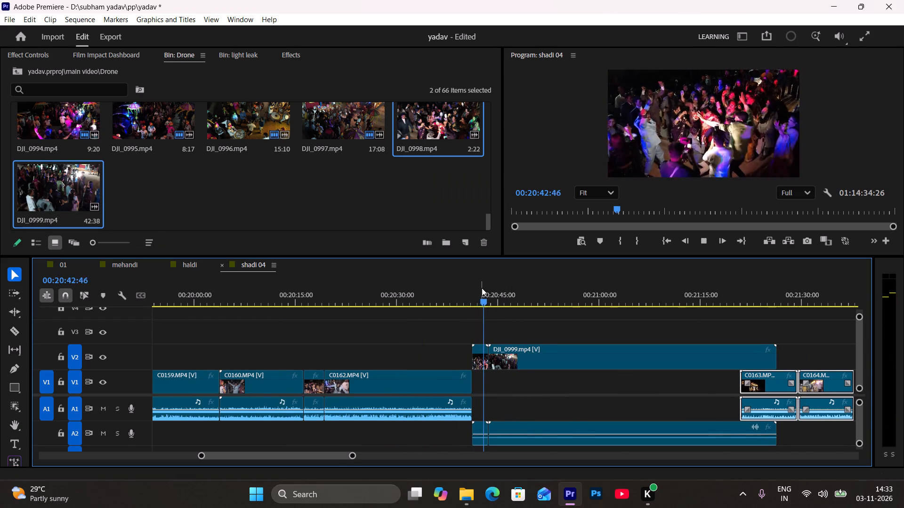
drag(501, 290, 529, 313)
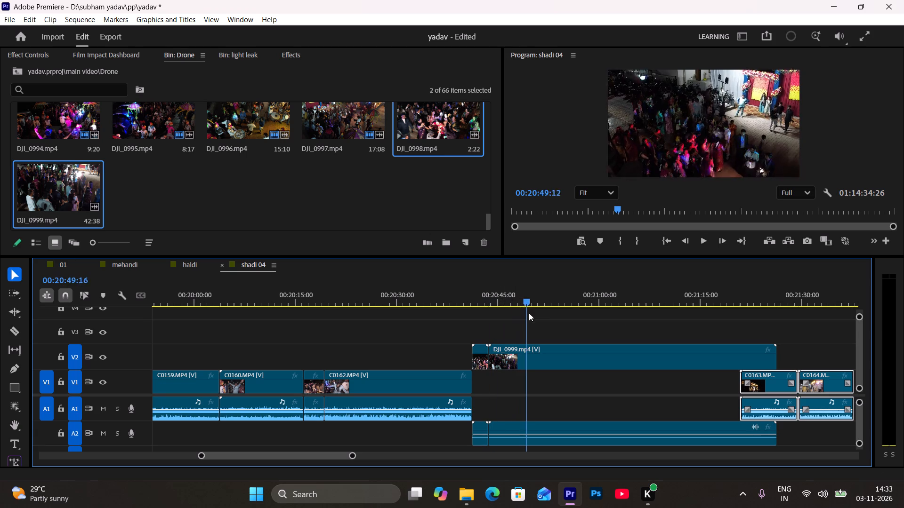
drag(529, 313, 616, 357)
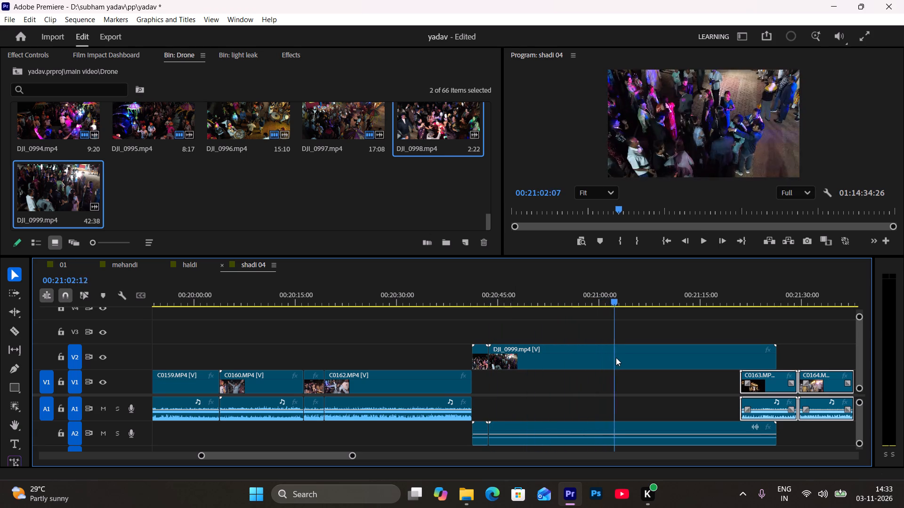
drag(616, 357, 700, 366)
drag(660, 363, 674, 365)
click(675, 365)
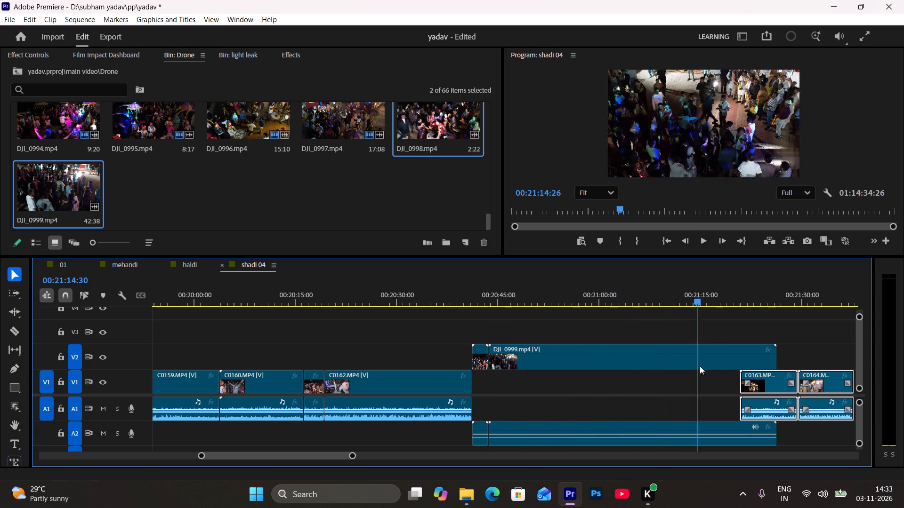
drag(700, 366, 644, 369)
Delete the DJI_0999 video from V2 and the audio of both drone clips from A2.
click(607, 365)
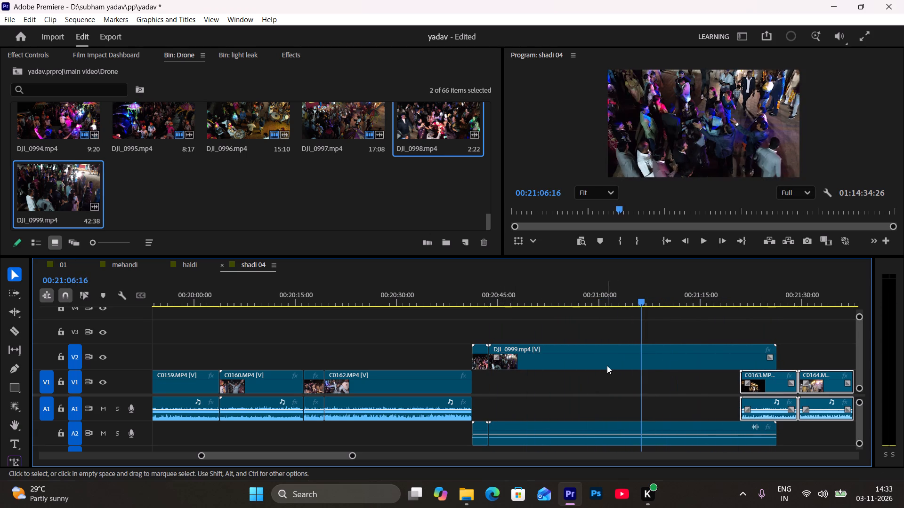
key(BackSpace)
click(575, 428)
key(BackSpace)
drag(483, 405, 489, 441)
key(BackSpace)
Move DJI_0998 down to V1 against C0162 and extend its end to the full 00:00:02:22 duration.
drag(484, 363, 484, 375)
key(v)
drag(484, 362, 482, 373)
drag(482, 361, 482, 379)
alt+scroll(478, 391, up, 14)
drag(517, 378, 555, 377)
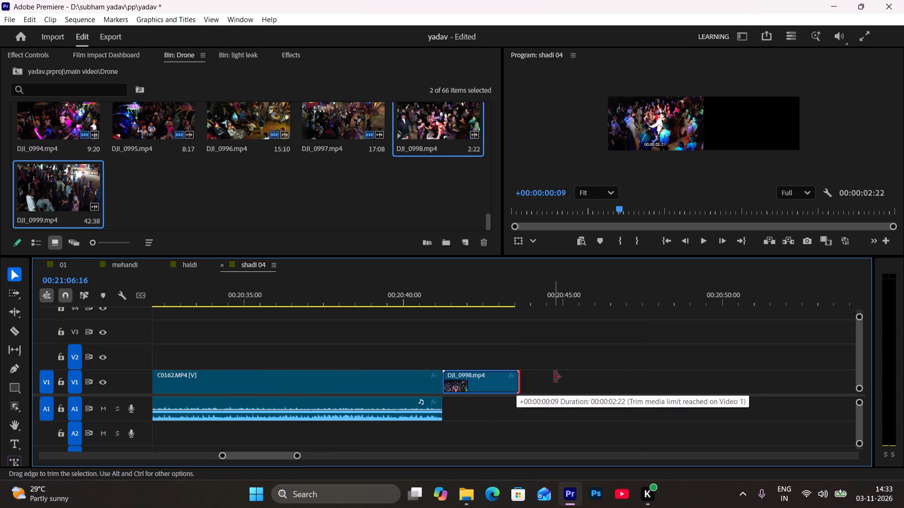
drag(555, 377, 573, 375)
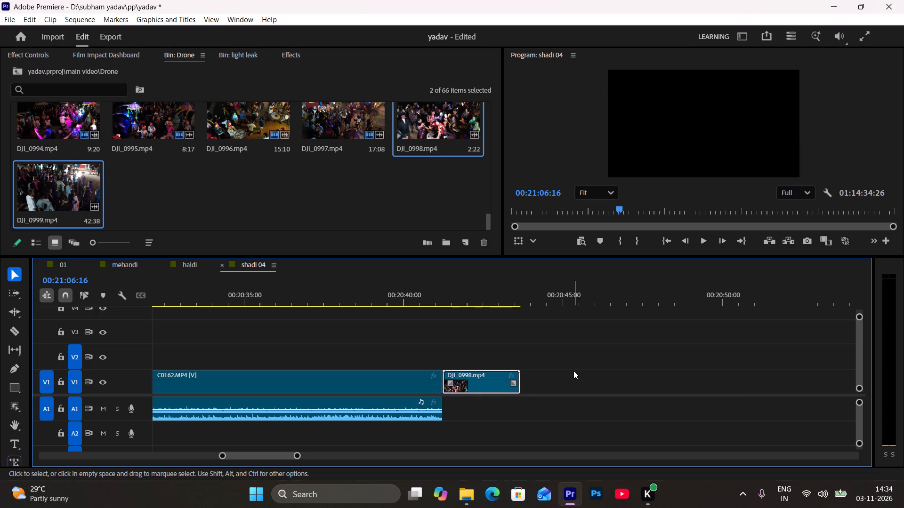
Place DJI_0999 on V2 starting at the end of DJI_0998 and delete its audio from A2.
click(254, 181)
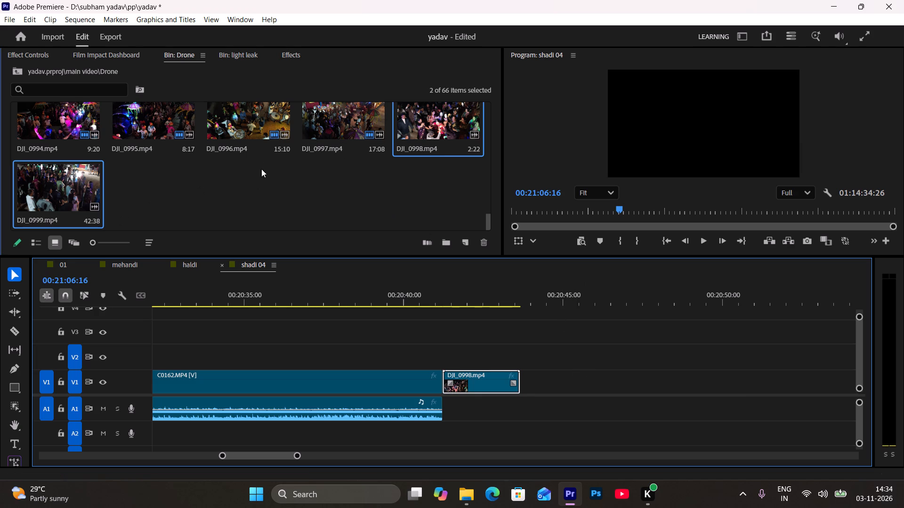
drag(43, 189, 535, 368)
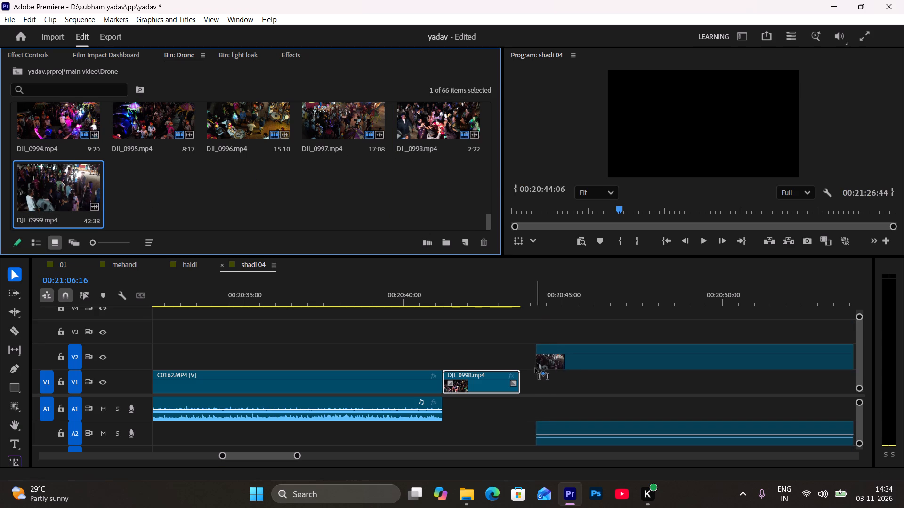
drag(535, 368, 526, 369)
alt+scroll(530, 370, down, 11)
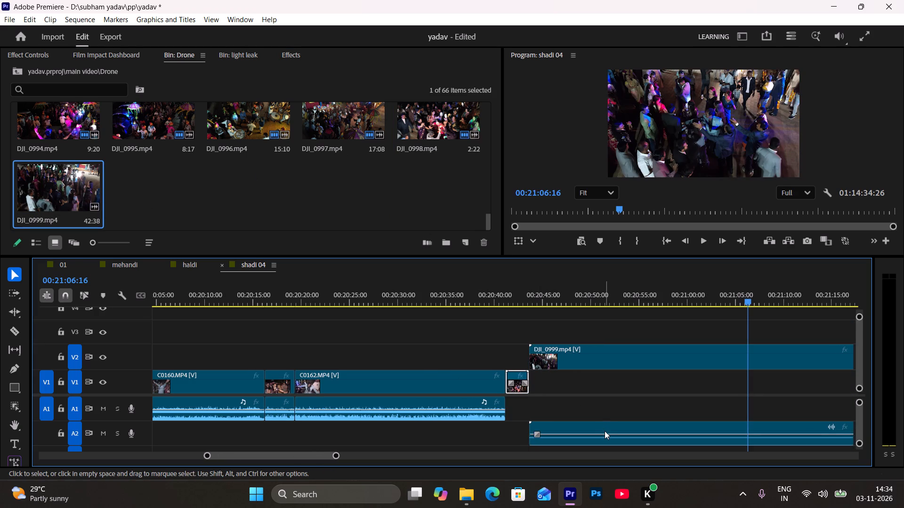
click(605, 431)
key(BackSpace)
Cut DJI_0999 on V2 at 00:21:01:29 and delete the part before the cut.
scroll(608, 421, down, 8)
drag(408, 293, 418, 303)
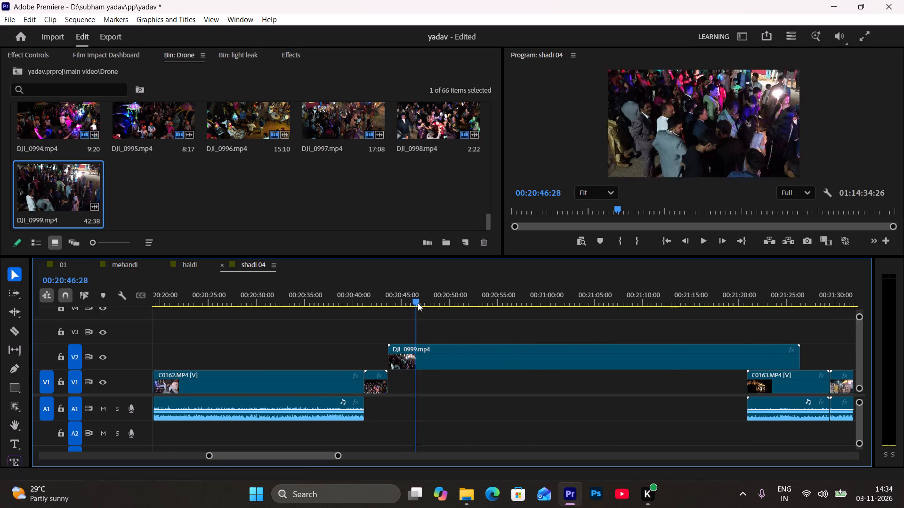
drag(418, 303, 636, 297)
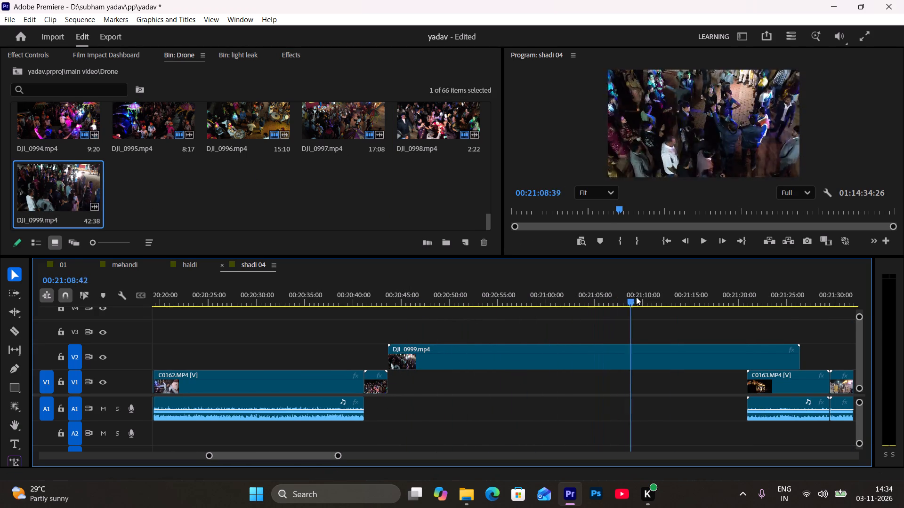
drag(636, 297, 779, 302)
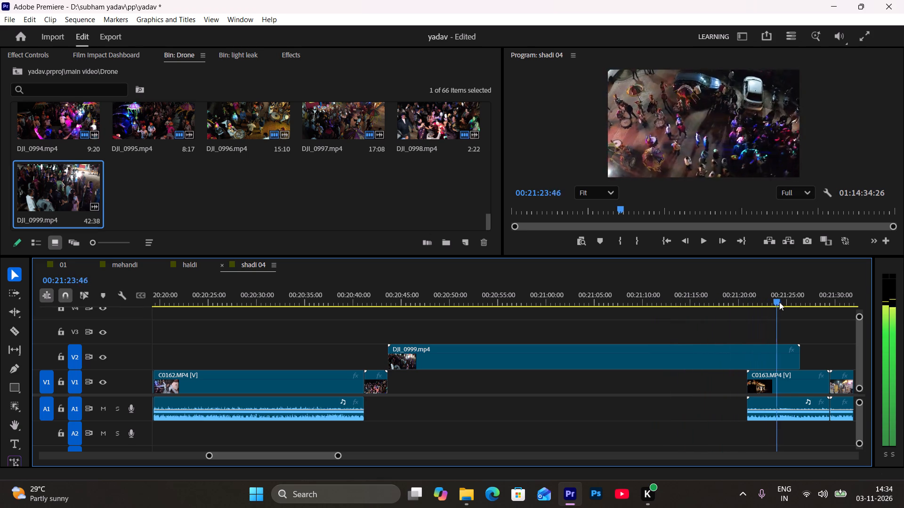
drag(779, 302, 593, 317)
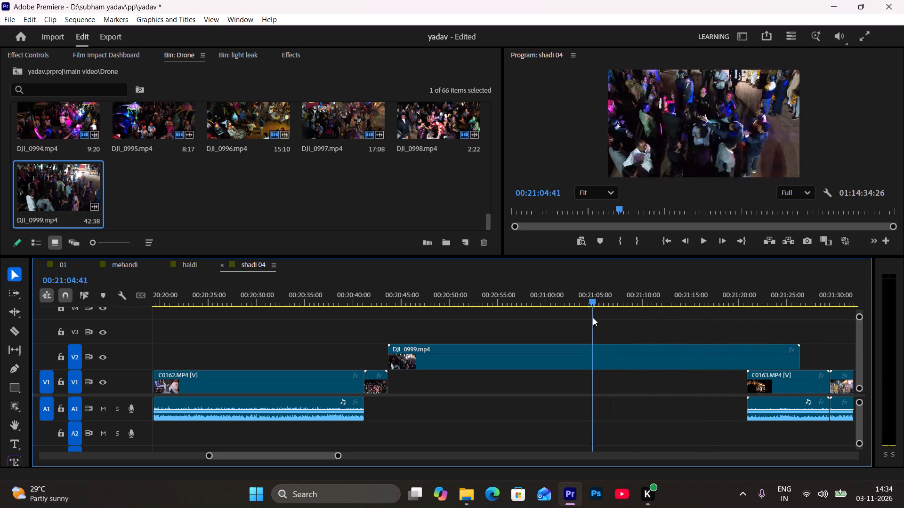
drag(593, 317, 562, 313)
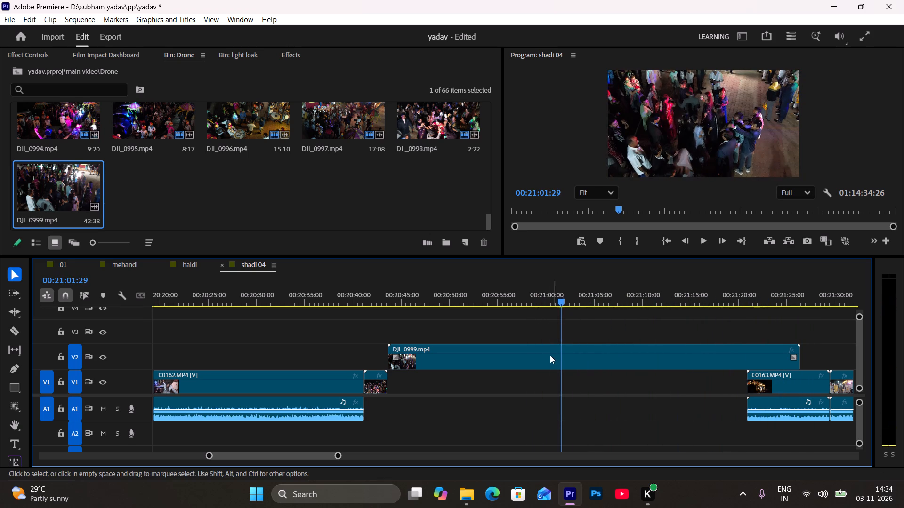
click(549, 359)
key(semicolon)
click(520, 351)
key(BackSpace)
Move the remaining DJI_0999 piece down to V1 directly against the end of DJI_0998.
drag(599, 357, 499, 365)
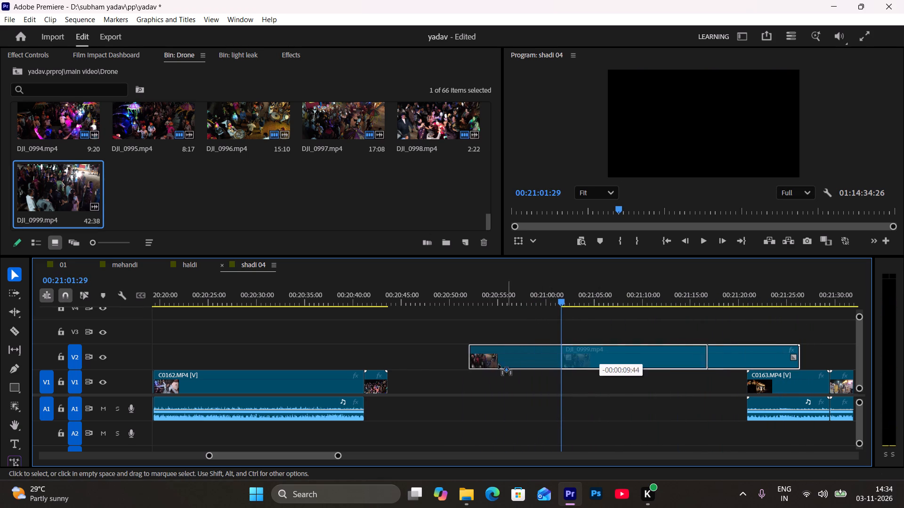
drag(499, 365, 432, 378)
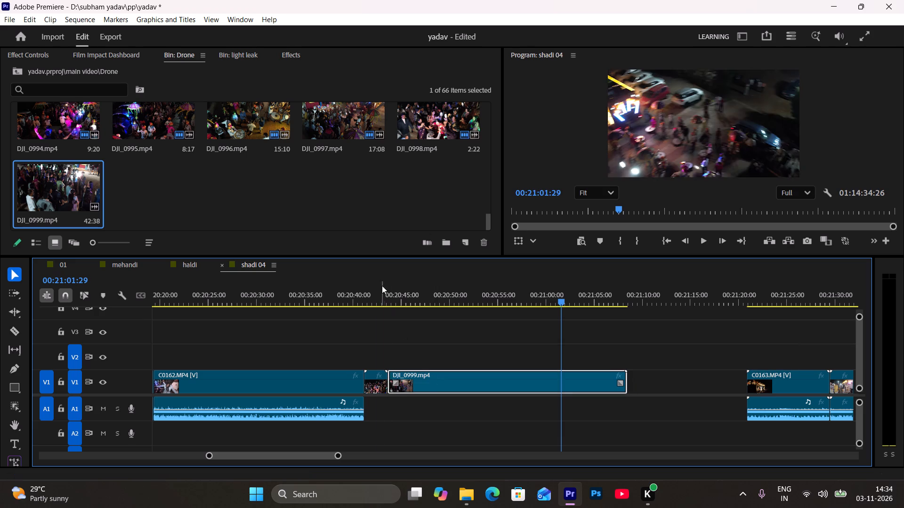
Cut DJI_0999 on V1 at 00:20:51:44, ripple delete the rest, and close the gap before C0163.
drag(382, 285, 461, 314)
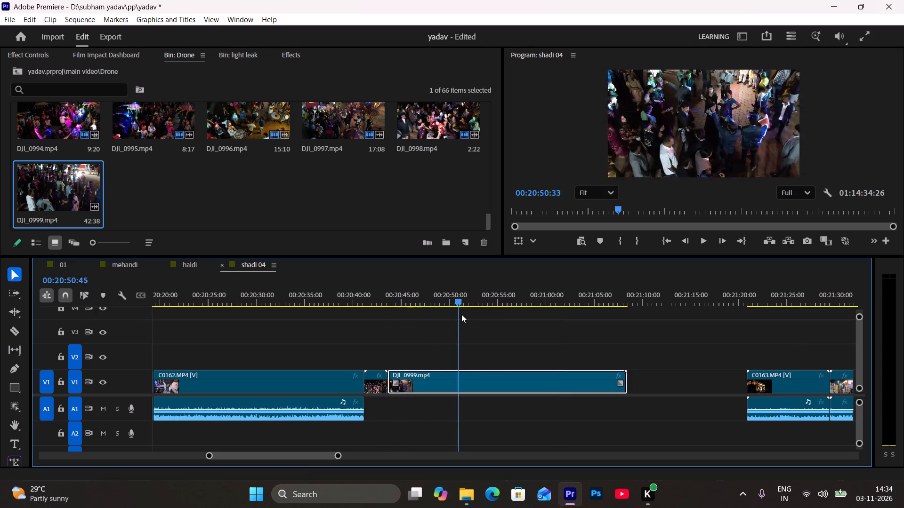
drag(461, 314, 469, 333)
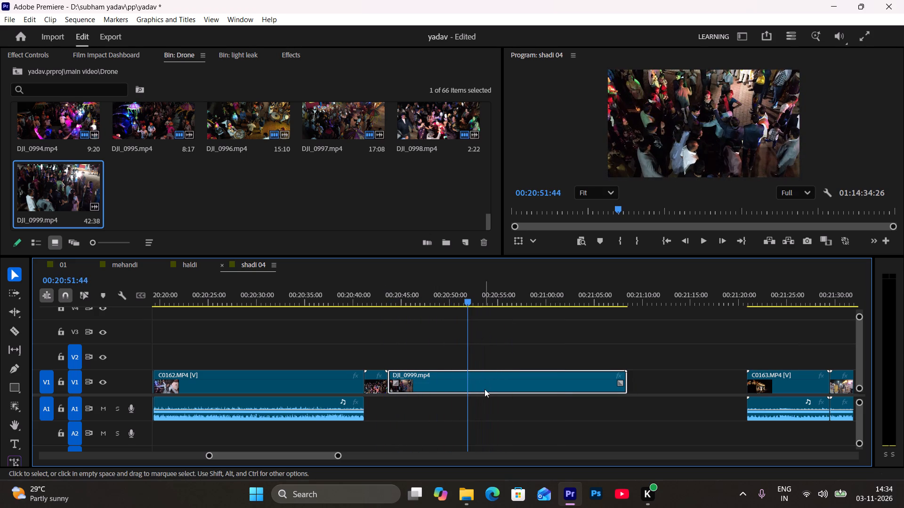
click(484, 389)
key(semicolon)
click(522, 381)
key(apostrophe)
click(541, 379)
key(apostrophe)
Copy C0165's audio to A2 so it starts at the end of C0162, beneath the new drone shots.
click(286, 296)
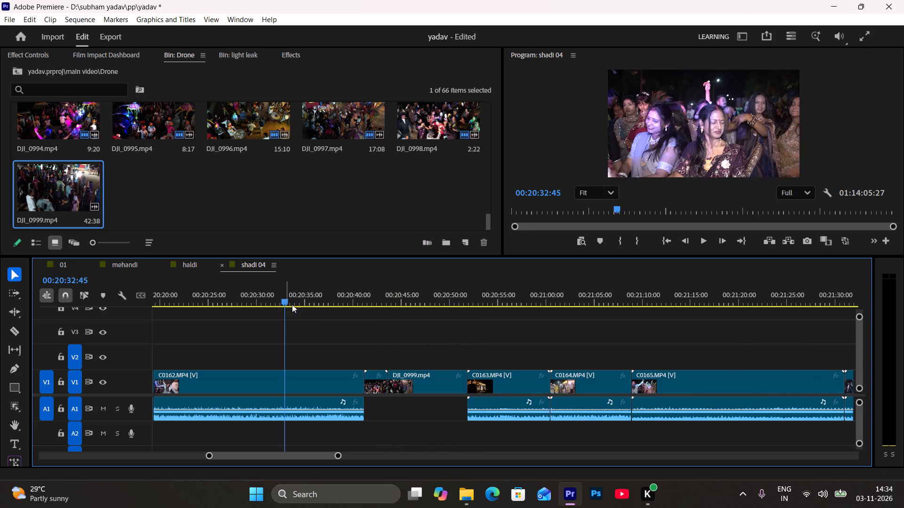
click(668, 294)
key(space)
click(680, 407)
alt+drag(693, 414, 441, 420)
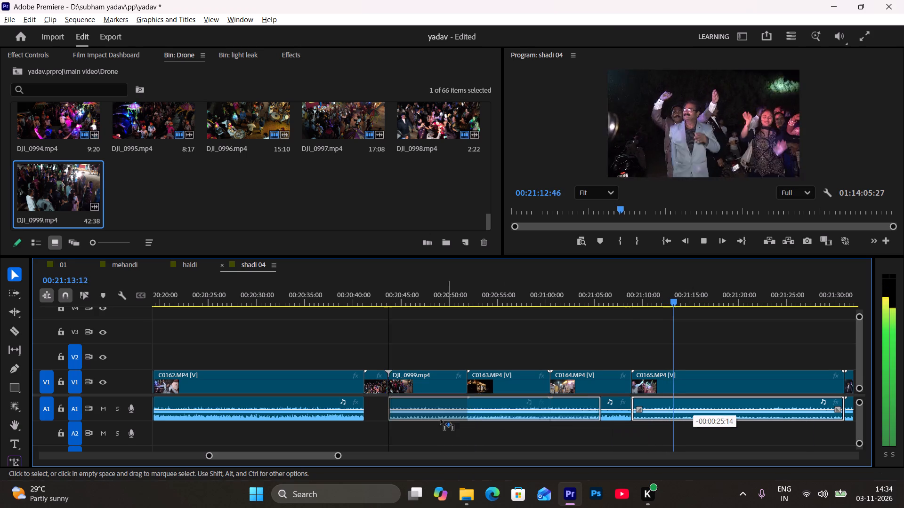
alt+drag(441, 420, 422, 428)
key(space)
Trim the copied audio to a 00:00:10:33 duration, ending at C0163, and move it up into the A1 gap.
drag(588, 432, 572, 434)
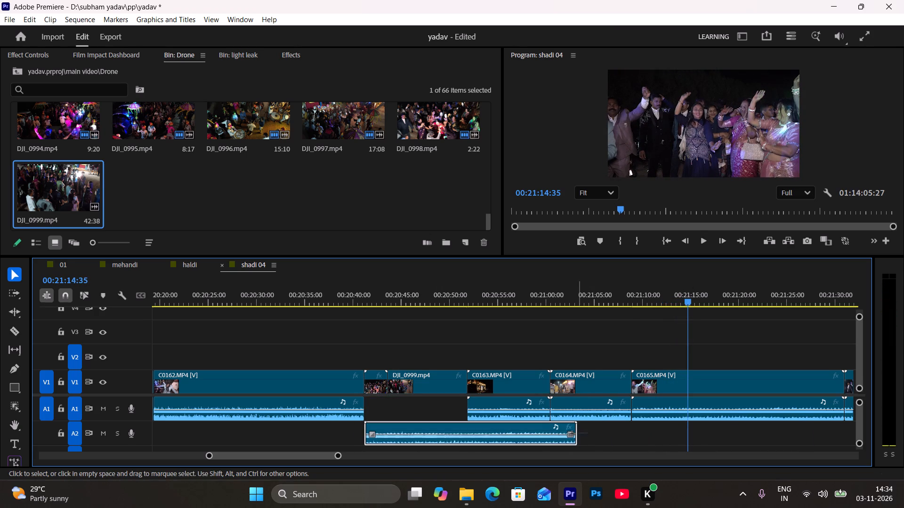
drag(572, 434, 538, 435)
drag(579, 430, 472, 437)
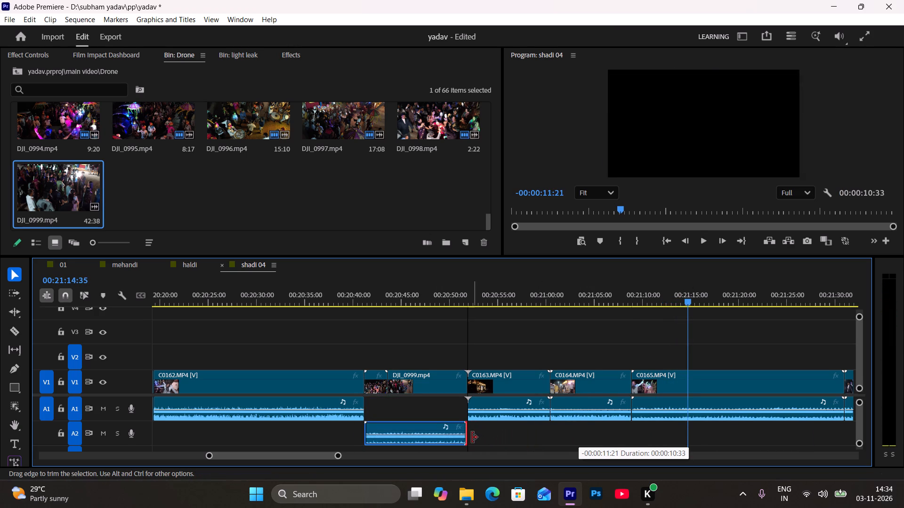
drag(472, 437, 471, 438)
drag(428, 429, 429, 419)
drag(423, 426, 424, 419)
click(602, 347)
alt+scroll(610, 343, down, 10)
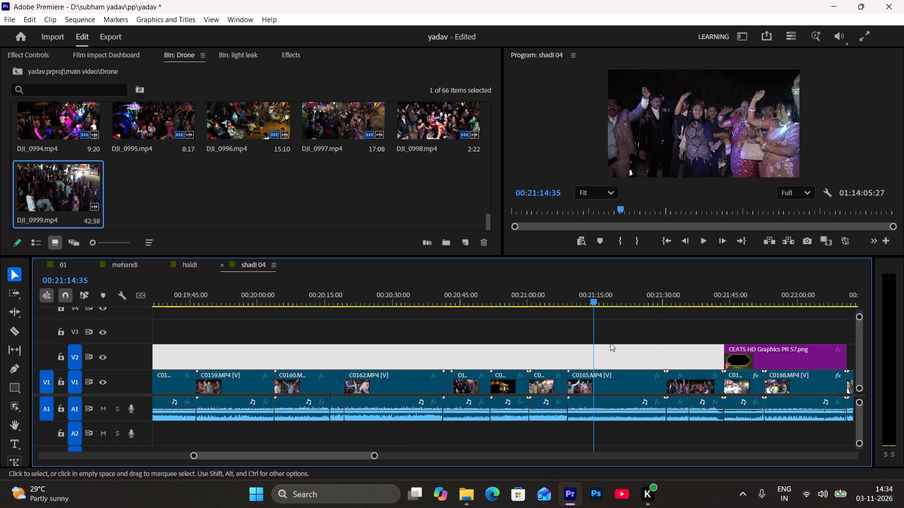
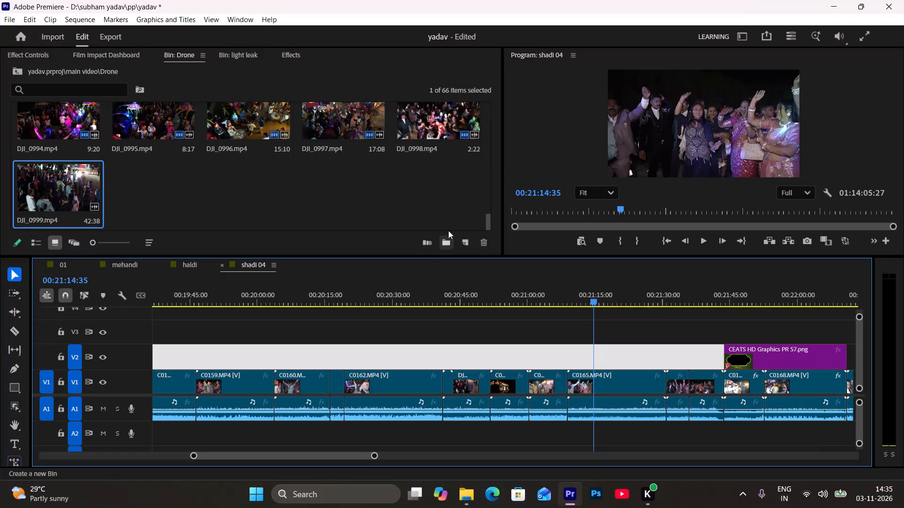
Scan the shadi 04 timeline from the dance clips around 00:21:15 on to the ceremony footage near 00:28:46.
click(347, 180)
scroll(347, 181, up, 20)
scroll(347, 181, up, 3)
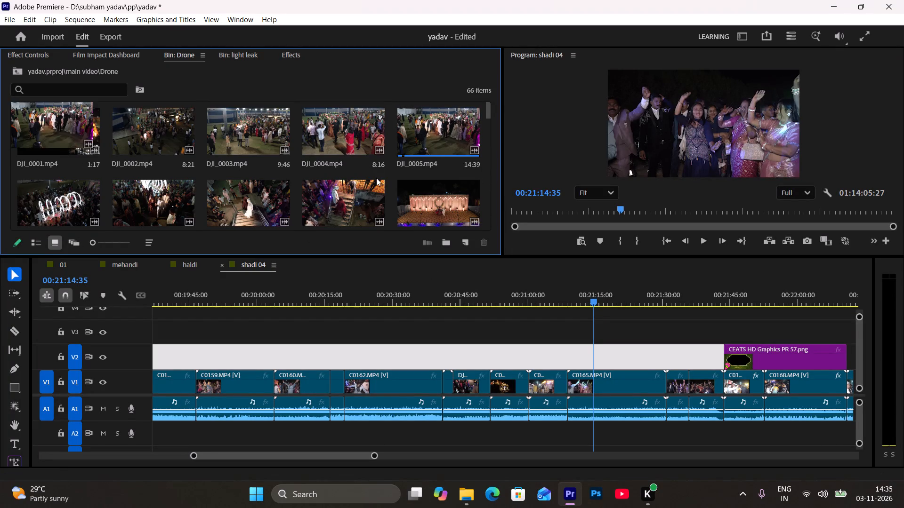
key(space)
scroll(580, 389, down, 20)
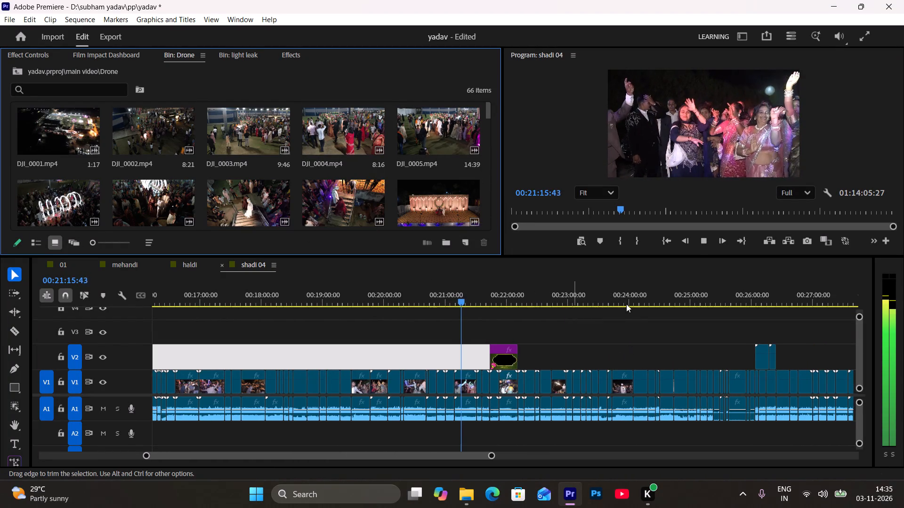
click(623, 291)
key(space)
scroll(627, 336, down, 5)
drag(543, 292, 597, 310)
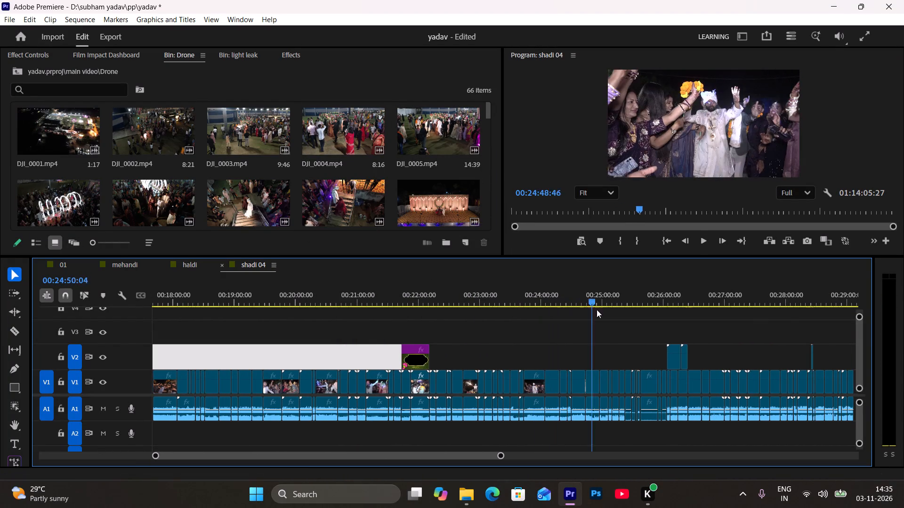
drag(597, 310, 834, 335)
scroll(685, 347, down, 16)
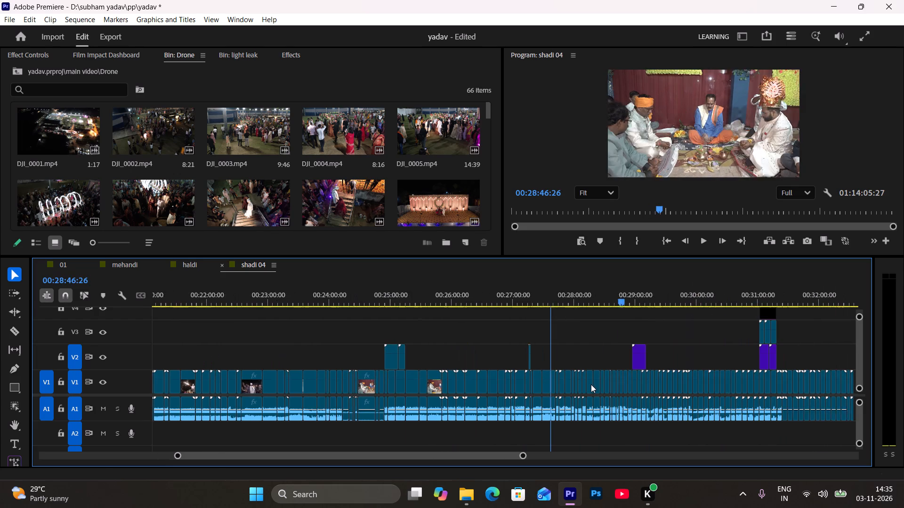
alt+scroll(527, 361, up, 15)
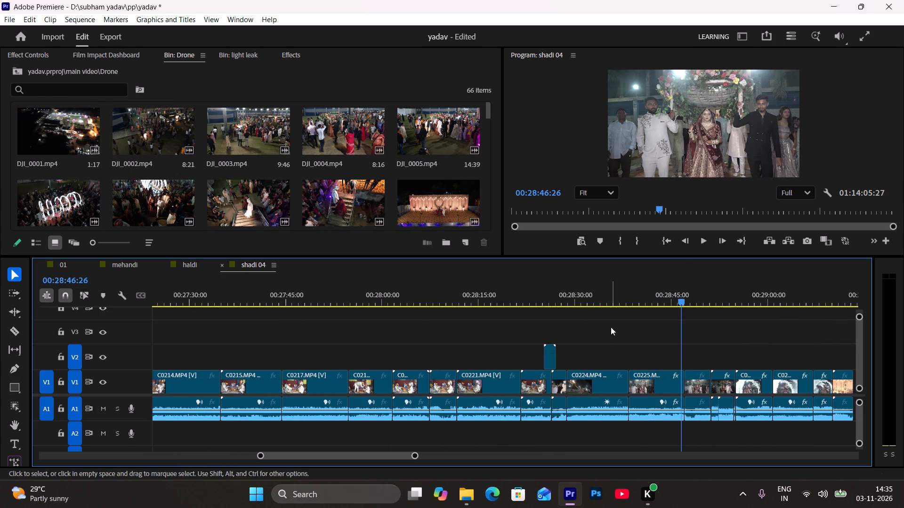
Review the sparkler and bridal entry clips C0224 to C0226 for a place to insert drone footage.
click(564, 284)
key(space)
alt+scroll(575, 361, up, 8)
drag(549, 290, 565, 290)
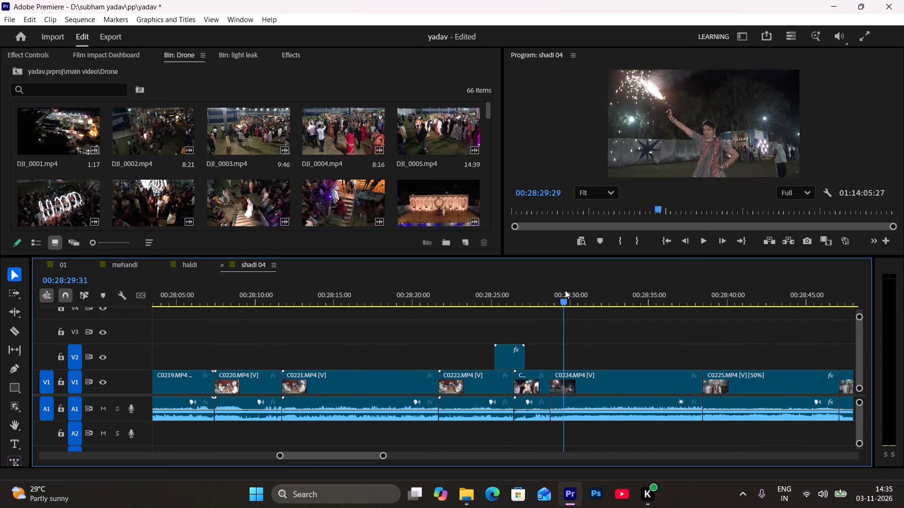
drag(565, 290, 755, 330)
key(space)
scroll(699, 353, down, 20)
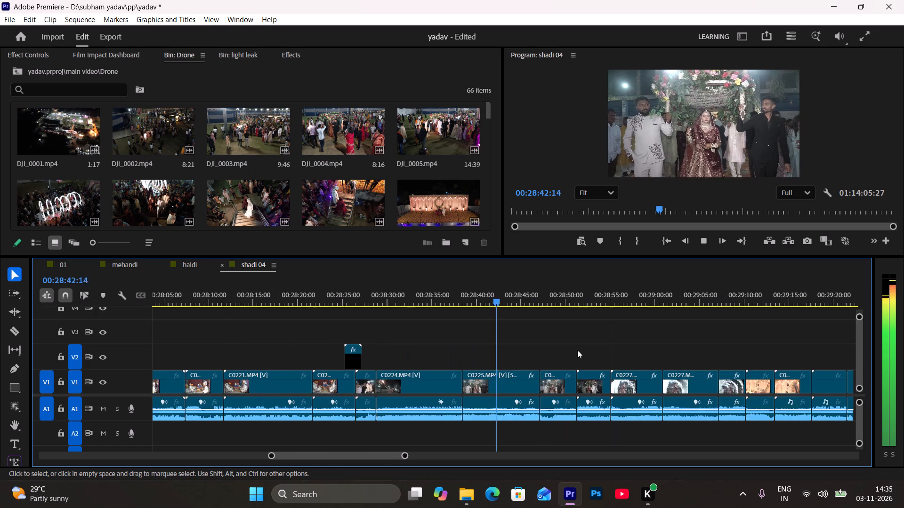
alt+scroll(545, 370, up, 7)
drag(501, 287, 674, 355)
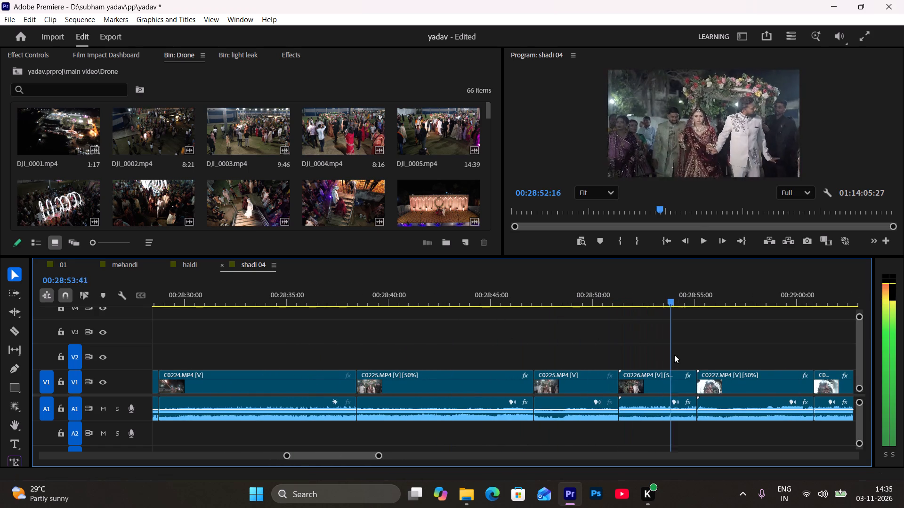
drag(674, 355, 601, 368)
scroll(604, 369, down, 18)
Shift all clips from C0226 onward 00:00:20:49 later, opening a gap after the second C0225 piece.
click(14, 290)
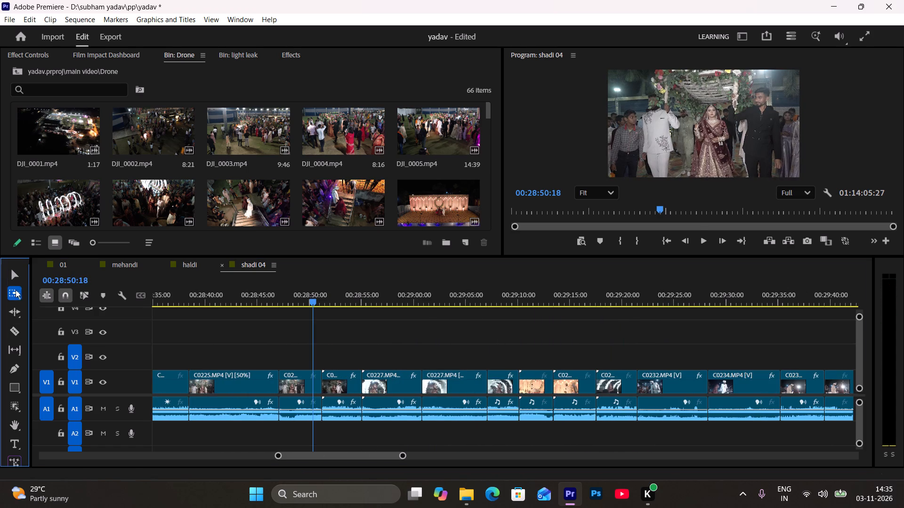
drag(338, 379, 555, 383)
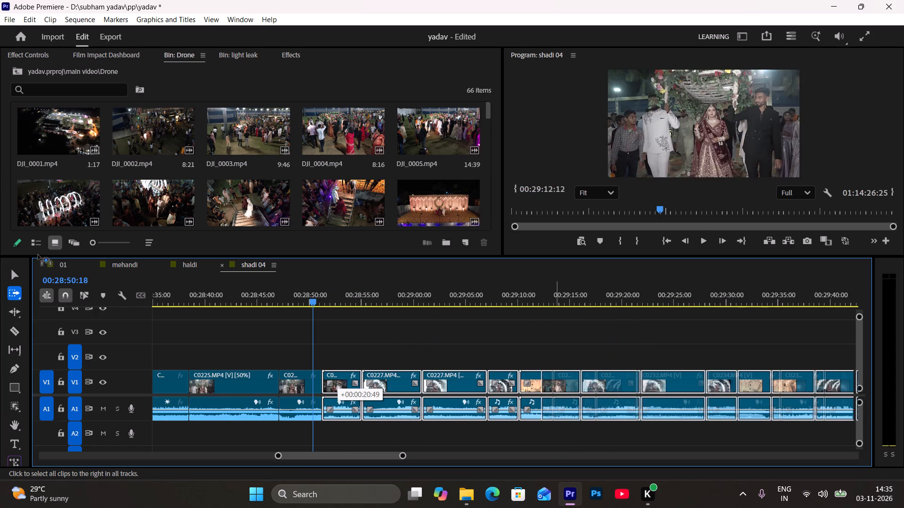
click(14, 275)
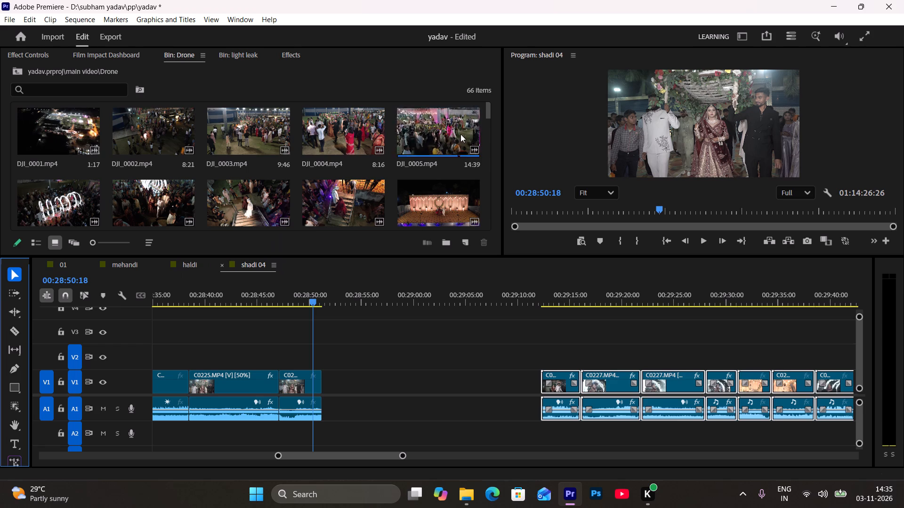
scroll(165, 142, up, 1)
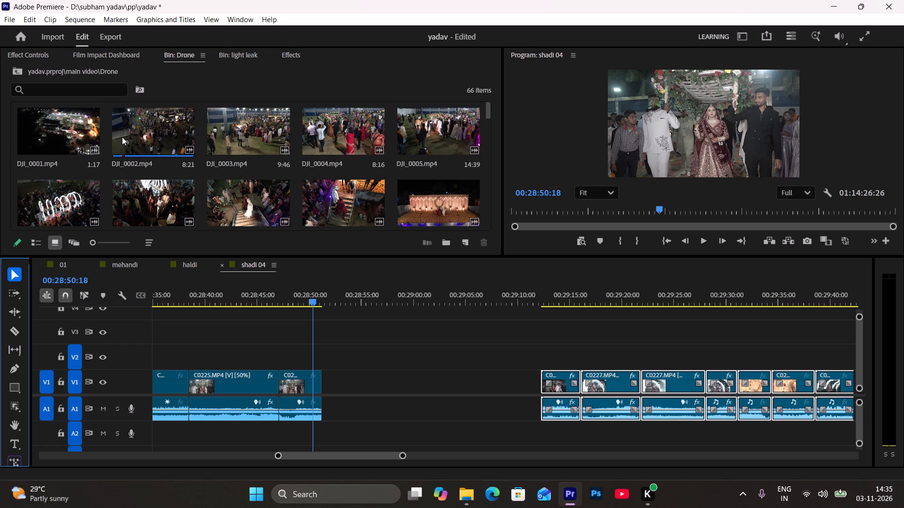
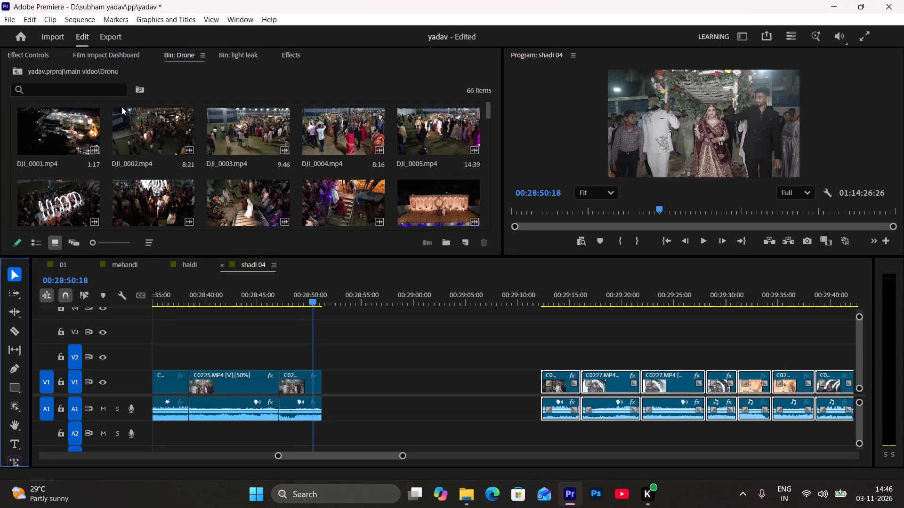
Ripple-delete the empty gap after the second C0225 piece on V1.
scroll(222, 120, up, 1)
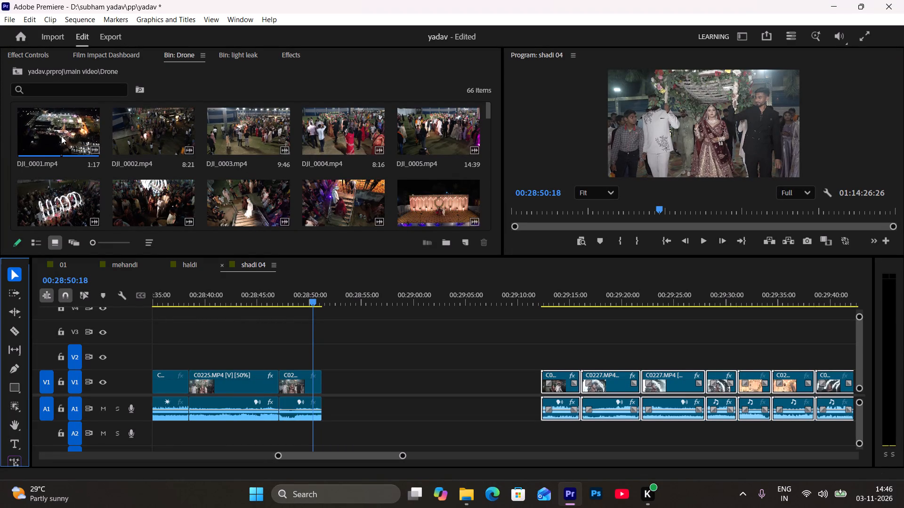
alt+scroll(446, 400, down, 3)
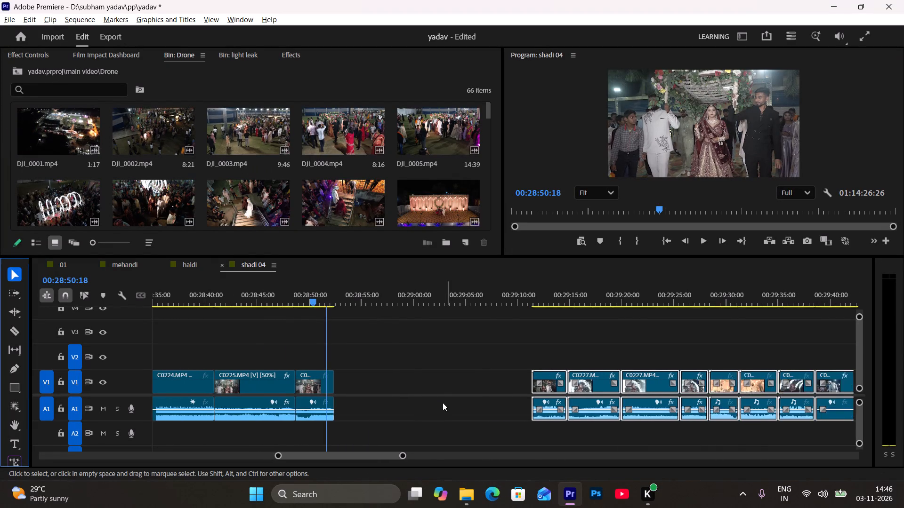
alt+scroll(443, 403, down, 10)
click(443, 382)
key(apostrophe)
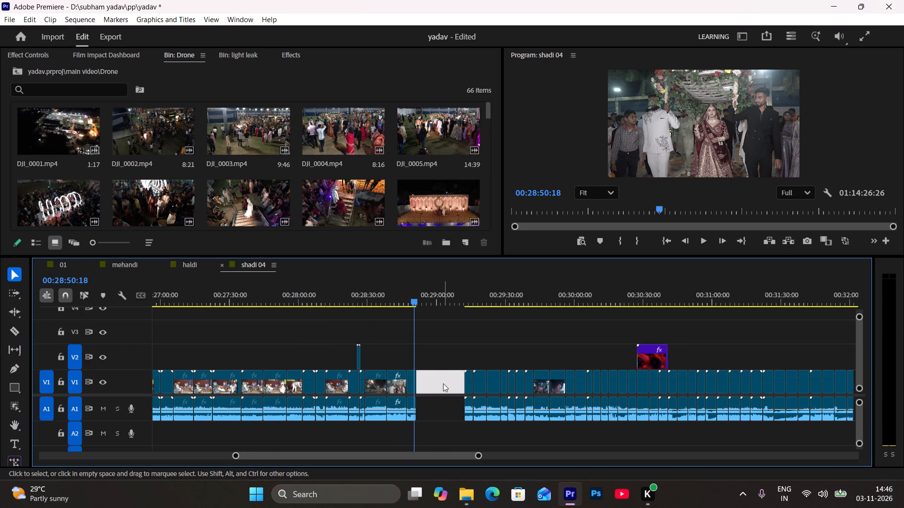
Check the footage following the bridal entry up to about 00:30:45 and the ritual shots around 00:24:45.
alt+scroll(619, 378, up, 13)
alt+scroll(618, 385, down, 11)
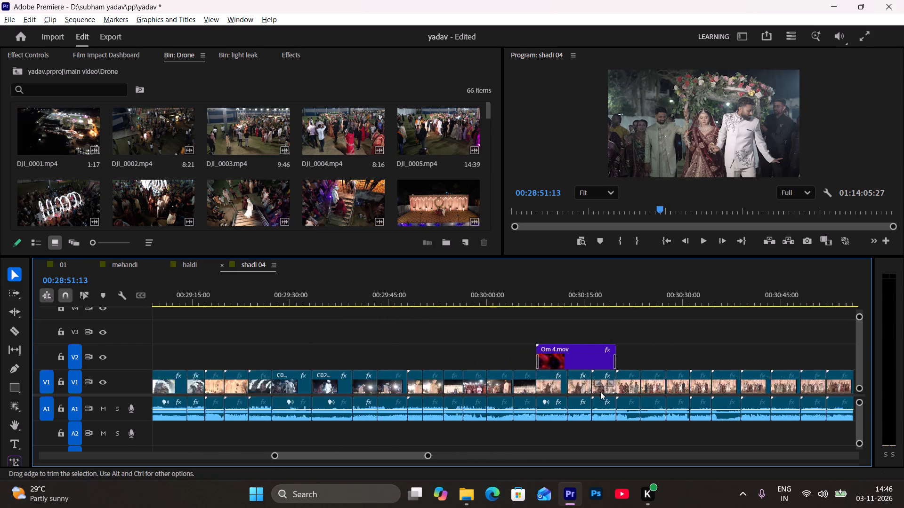
alt+scroll(600, 392, down, 8)
alt+scroll(552, 390, up, 1)
alt+scroll(549, 390, down, 3)
scroll(337, 397, up, 19)
click(374, 302)
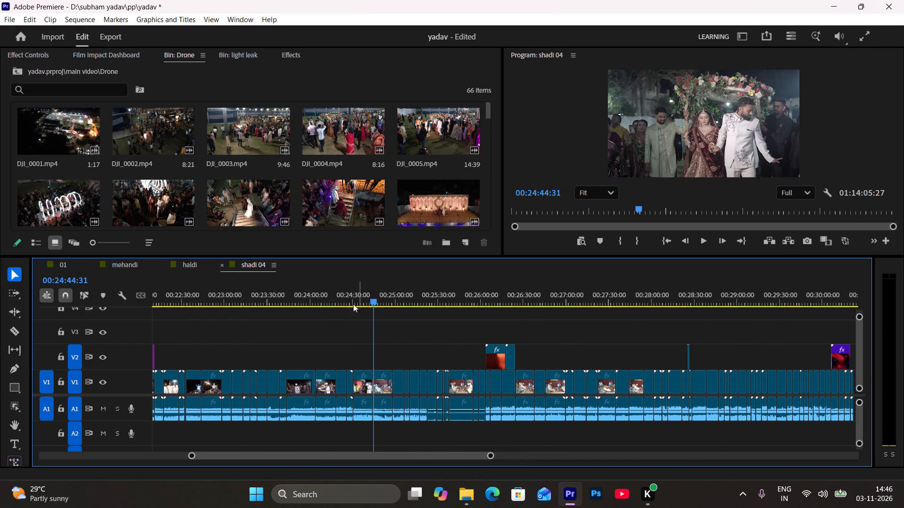
drag(285, 295, 378, 327)
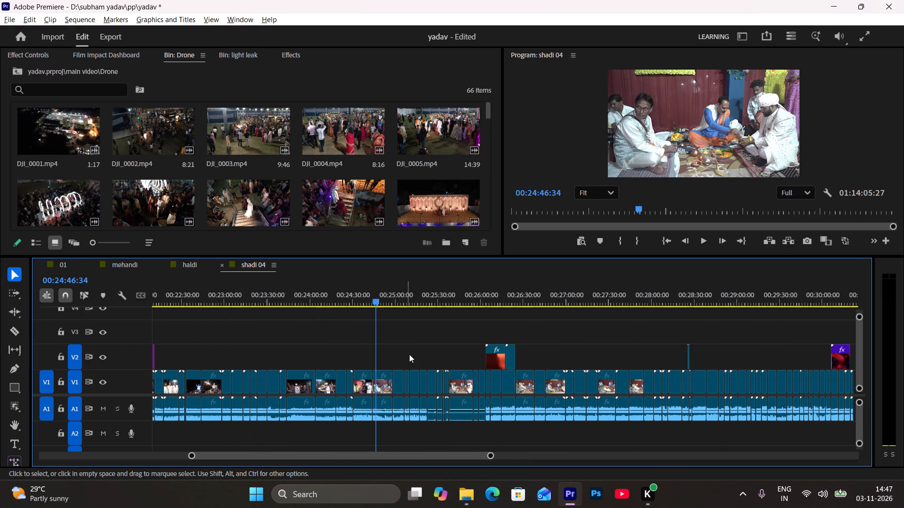
Scrub through shadi 04 from the opening groom footage to the dance clips near 00:18:36, looking for existing drone shots.
alt+scroll(410, 354, down, 4)
scroll(415, 370, up, 15)
alt+scroll(369, 378, down, 6)
scroll(353, 398, up, 3)
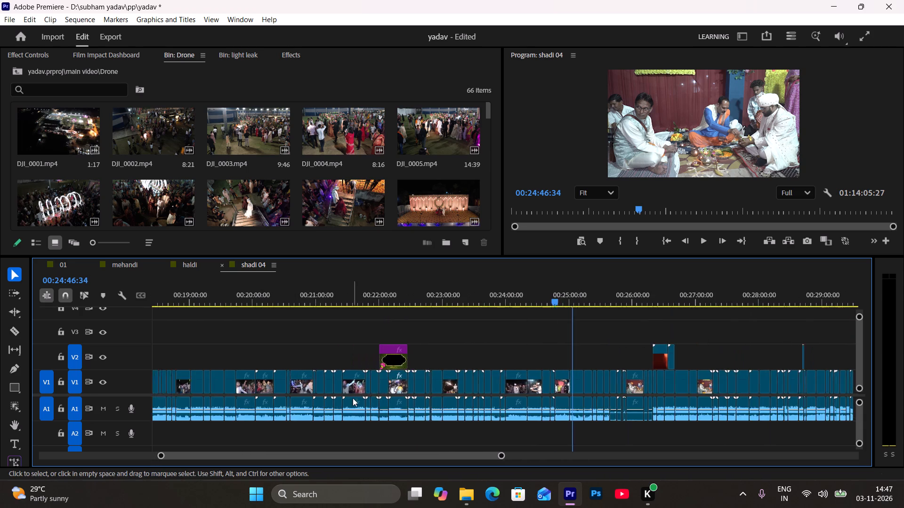
scroll(353, 398, up, 20)
scroll(353, 398, up, 20)
scroll(353, 398, up, 20)
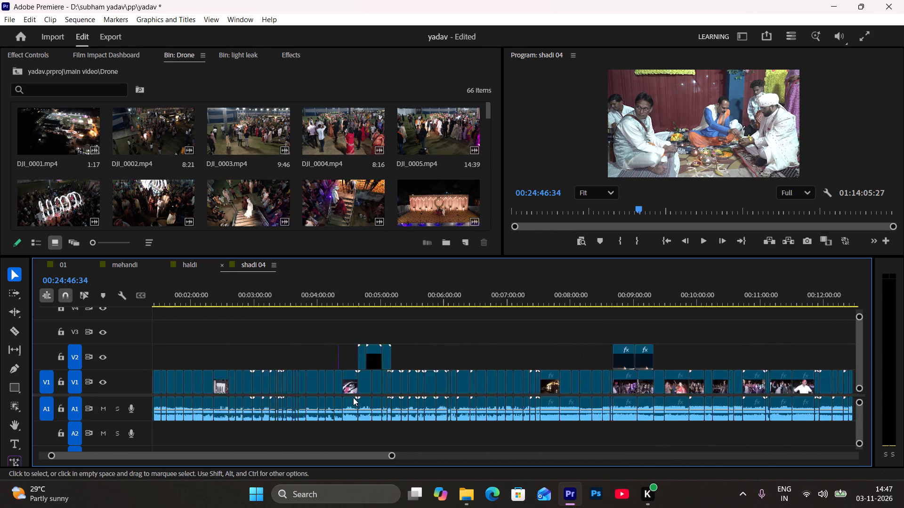
alt+scroll(418, 392, up, 6)
alt+scroll(422, 391, down, 6)
scroll(302, 405, up, 12)
alt+scroll(309, 398, down, 6)
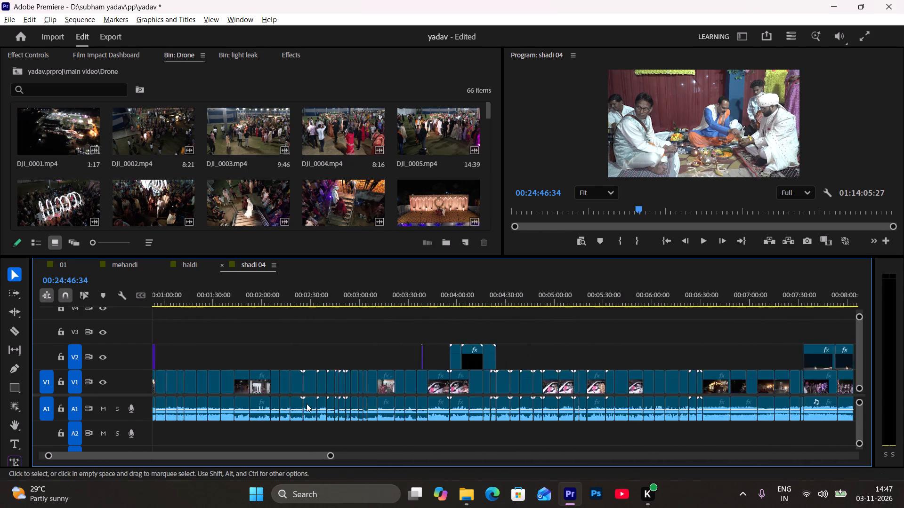
scroll(268, 405, up, 13)
click(170, 300)
drag(181, 298, 308, 308)
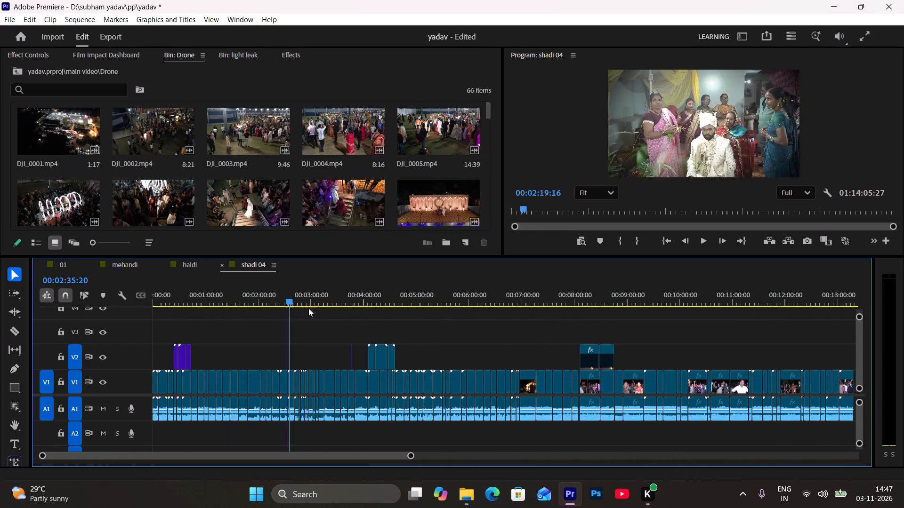
drag(308, 308, 549, 322)
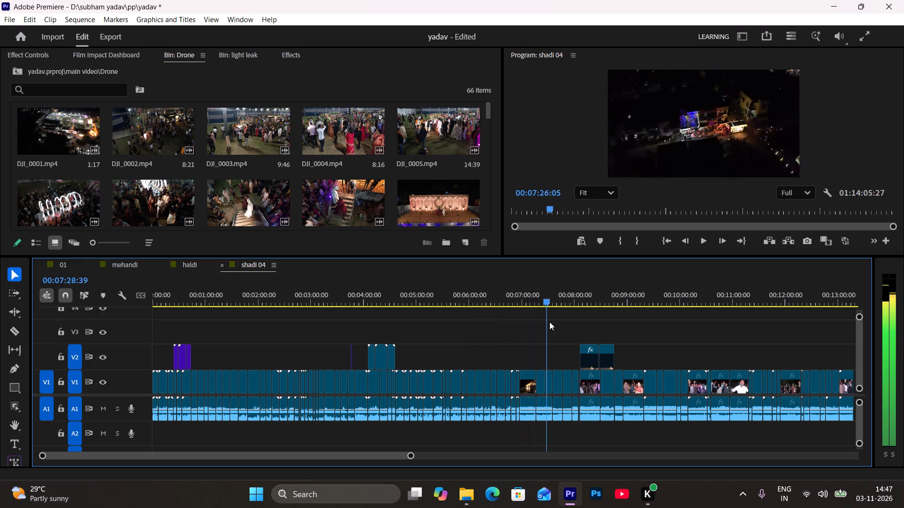
drag(549, 322, 708, 325)
scroll(679, 342, down, 6)
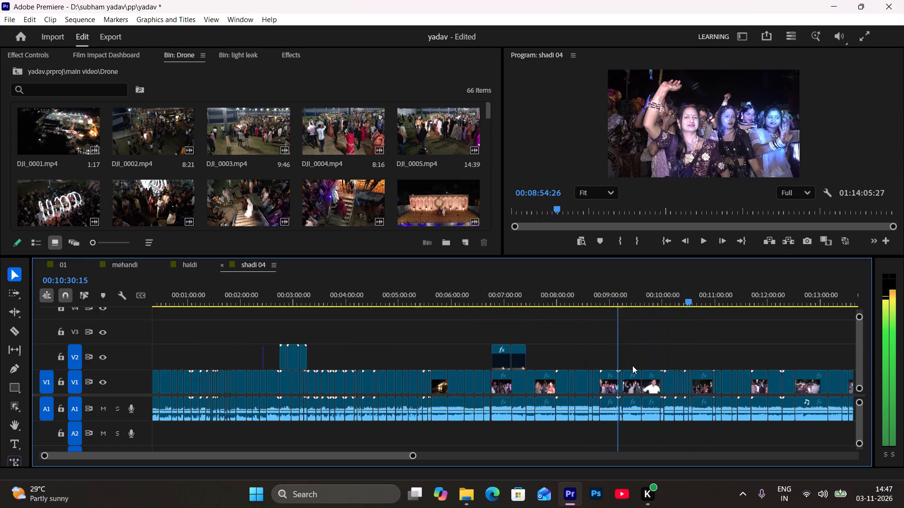
scroll(632, 365, down, 14)
drag(368, 294, 520, 310)
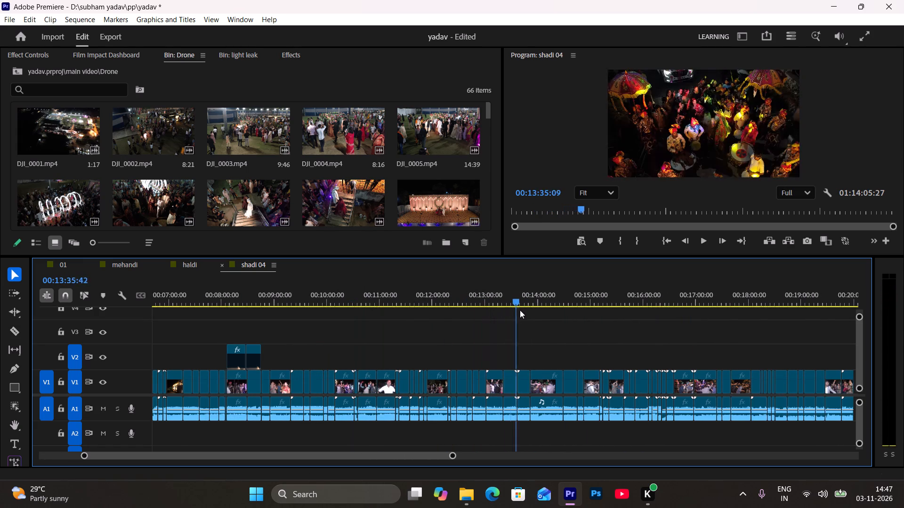
drag(520, 310, 782, 349)
Scrub on from 00:18:36 through the dance and ritual clips to about 00:28:19.
scroll(741, 367, down, 20)
scroll(741, 367, down, 8)
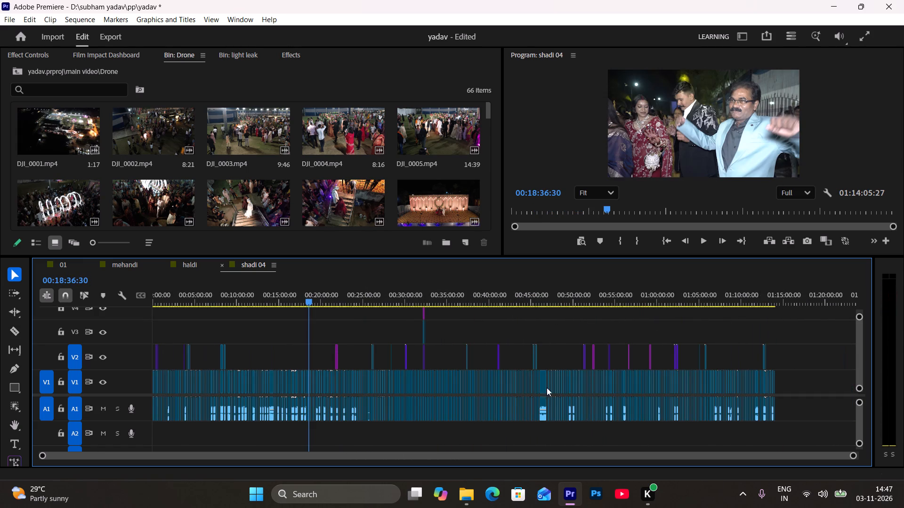
alt+scroll(295, 377, up, 20)
alt+scroll(295, 377, up, 8)
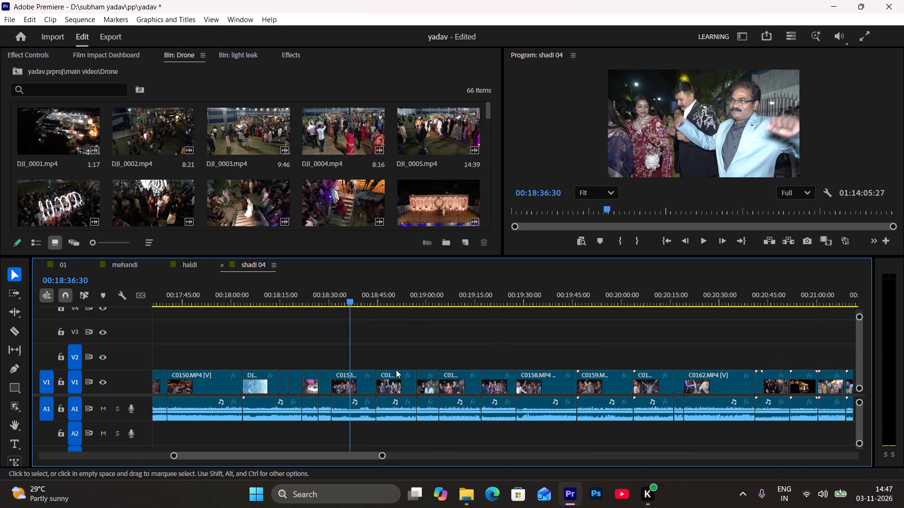
drag(383, 288, 776, 333)
alt+scroll(687, 360, down, 6)
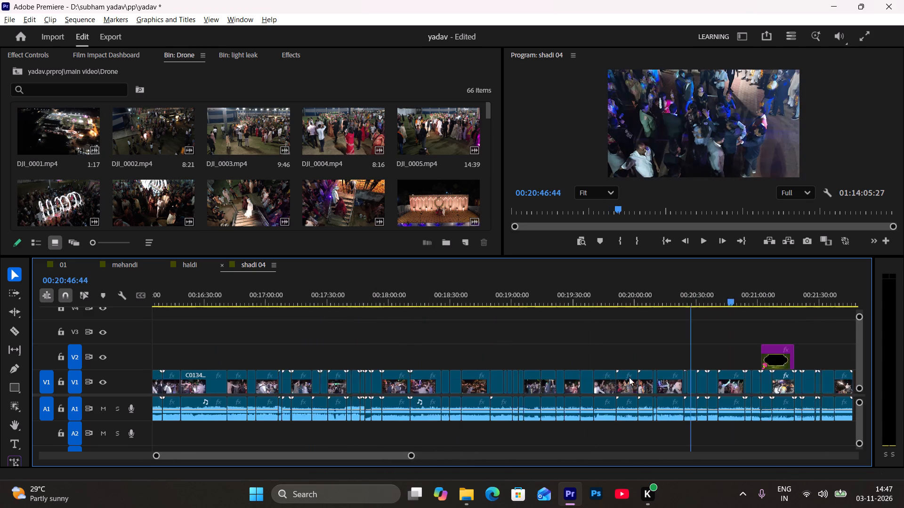
alt+scroll(629, 377, down, 17)
drag(525, 296, 818, 353)
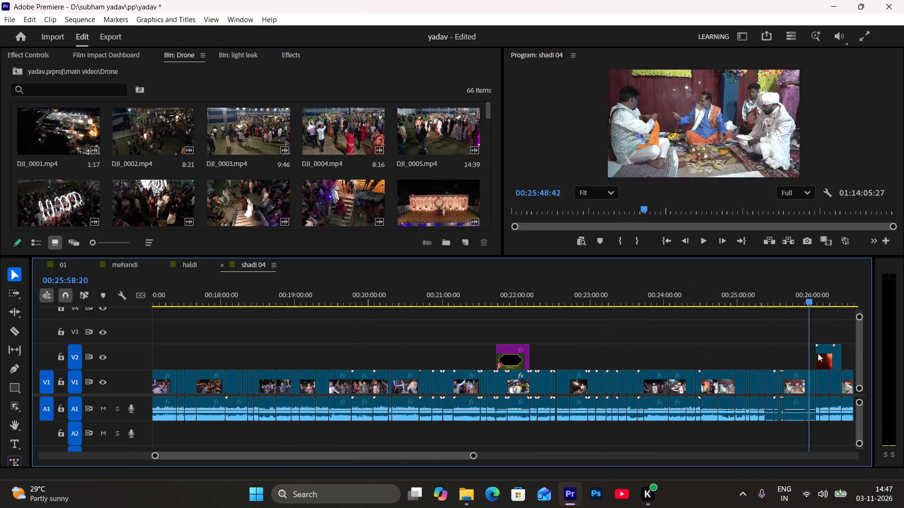
drag(818, 353, 820, 353)
key(space)
scroll(818, 354, down, 13)
scroll(691, 385, up, 1)
scroll(687, 386, down, 5)
alt+scroll(540, 405, up, 8)
drag(777, 303, 903, 327)
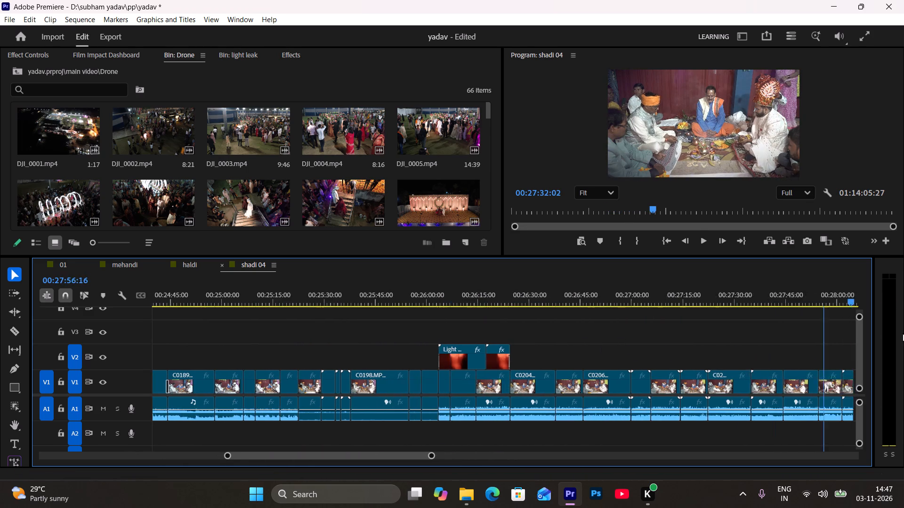
scroll(806, 343, down, 20)
scroll(806, 343, down, 3)
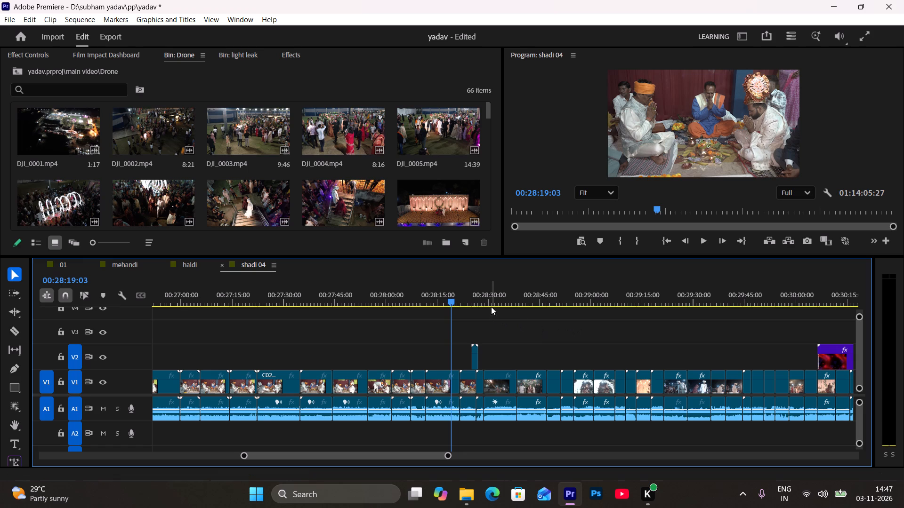
Review the sparkler and bridal entry clips C0224 to C0226 to find where the drone footage should go.
click(500, 299)
key(space)
drag(522, 276, 531, 270)
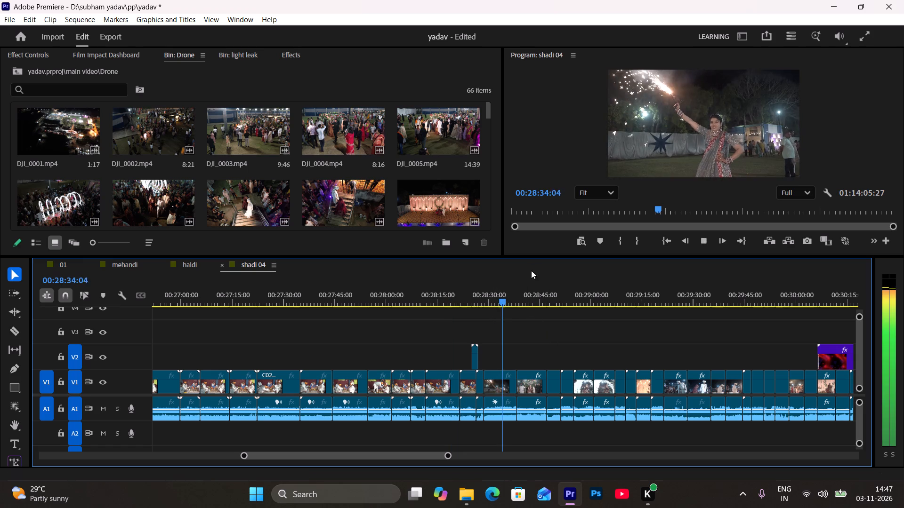
drag(531, 270, 534, 269)
key(space)
click(535, 281)
key(space)
alt+scroll(560, 389, up, 16)
drag(420, 298, 478, 325)
drag(384, 302, 422, 314)
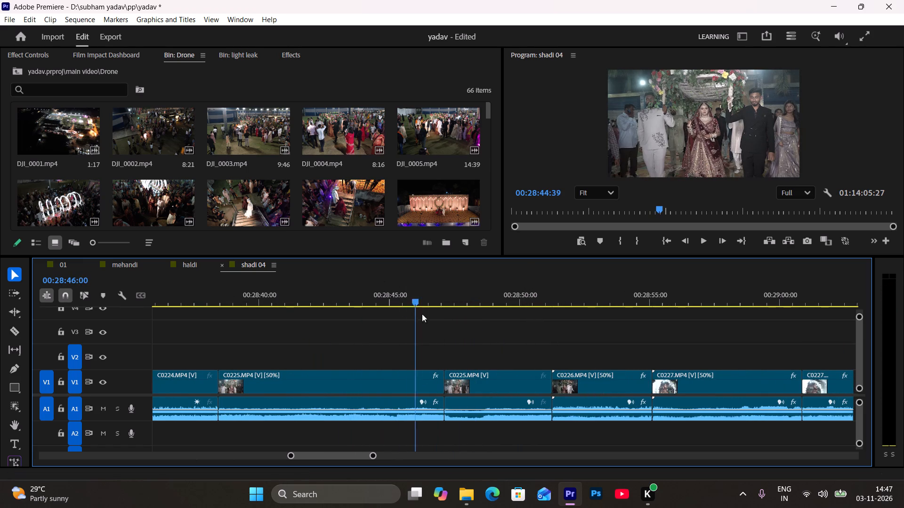
drag(422, 314, 600, 336)
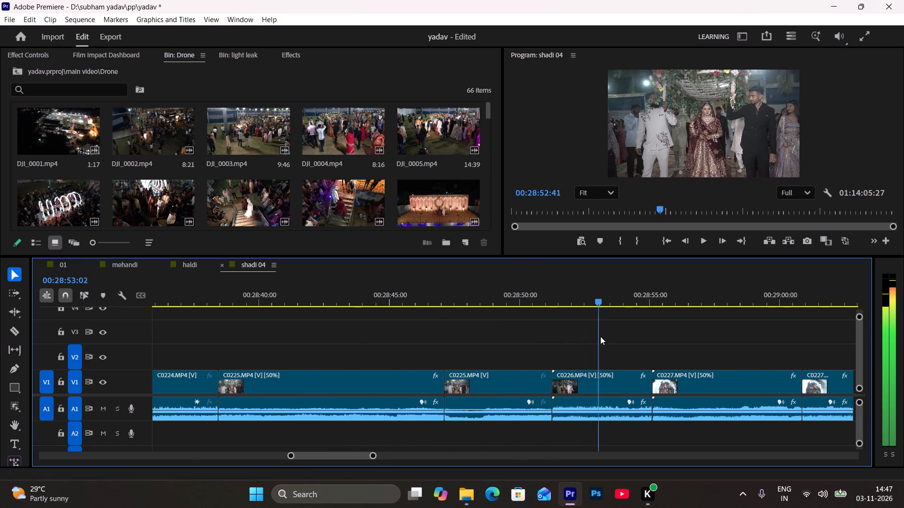
drag(600, 336, 563, 369)
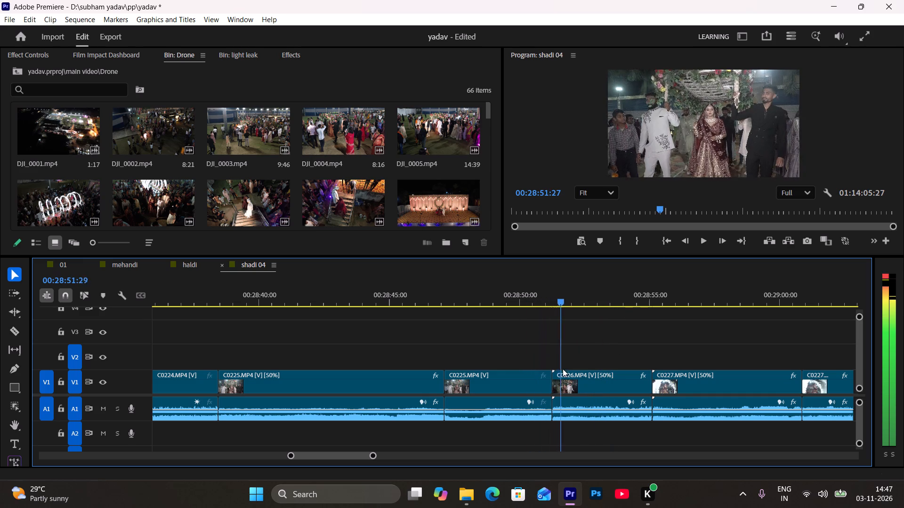
drag(563, 369, 526, 375)
scroll(535, 381, down, 4)
scroll(533, 384, up, 1)
scroll(533, 384, down, 2)
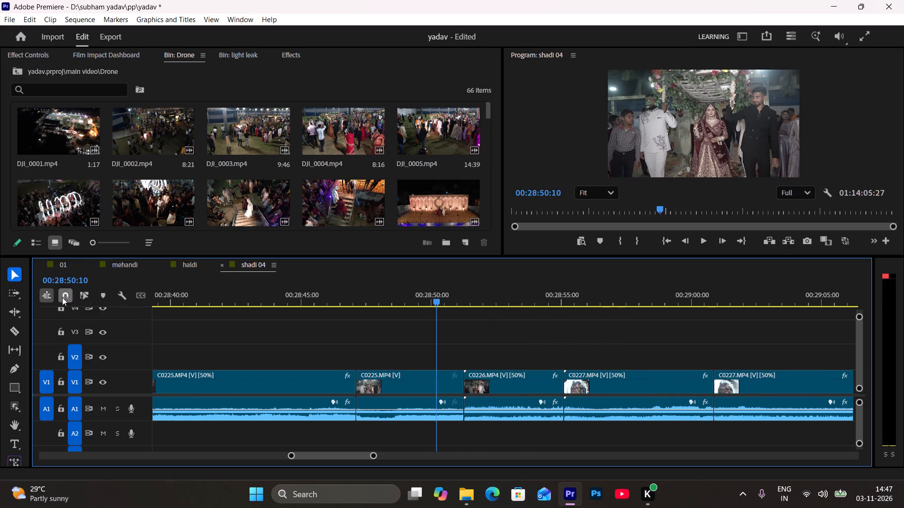
Shift all clips from C0226 onward about 24 seconds later, opening a gap after the second C0225 piece.
click(17, 298)
alt+scroll(495, 398, down, 6)
drag(491, 381, 539, 382)
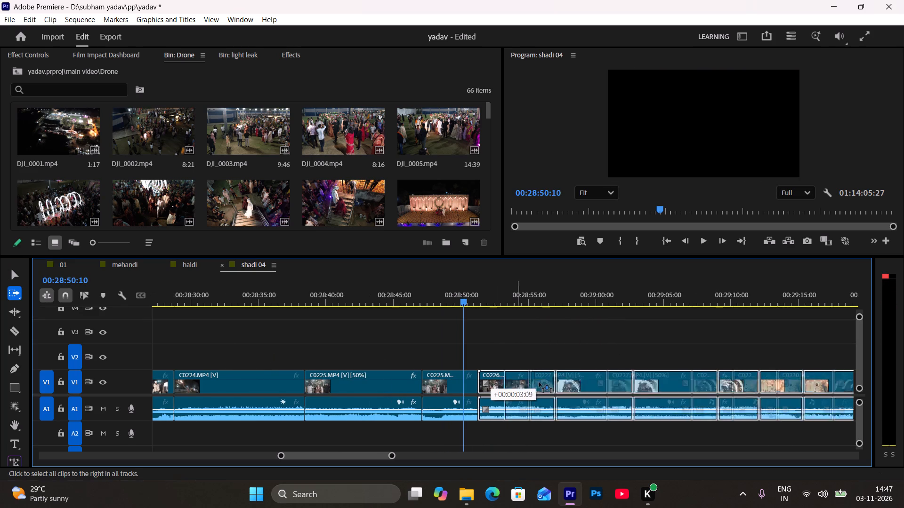
drag(539, 382, 822, 404)
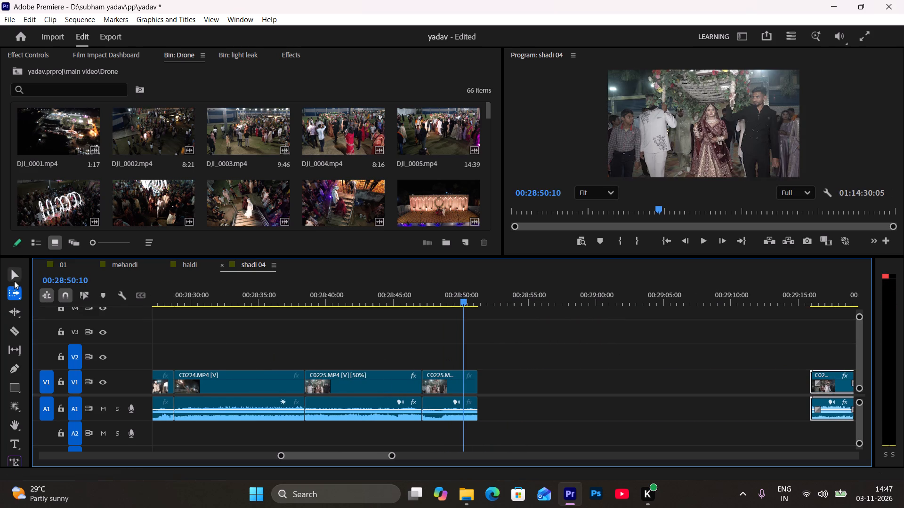
click(15, 280)
Place DJI_0002.mp4 on V1 directly after the second C0225 piece and delete only its audio.
scroll(297, 160, up, 3)
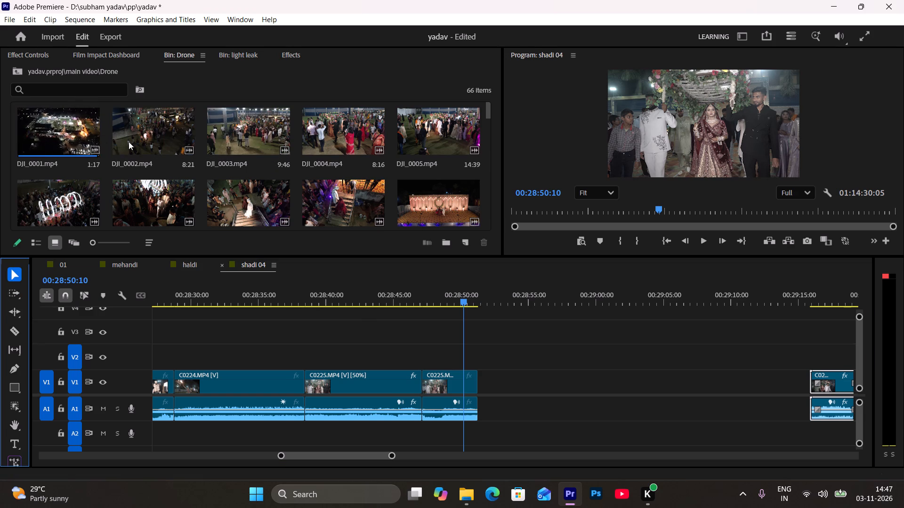
drag(159, 131, 484, 391)
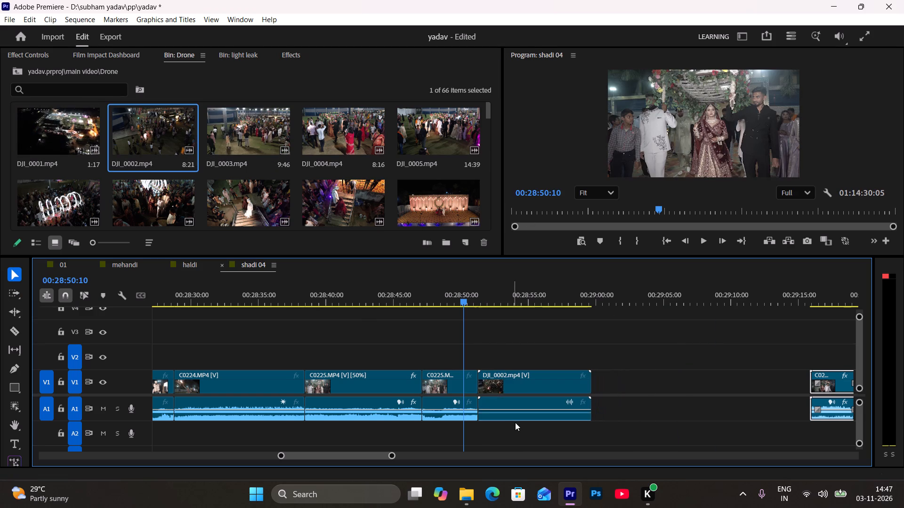
click(515, 422)
click(518, 412)
key(BackSpace)
Play through DJI_0002.mp4, cut it at about 00:28:53:41 and ripple-delete the opening portion.
key(space)
scroll(504, 382, up, 8)
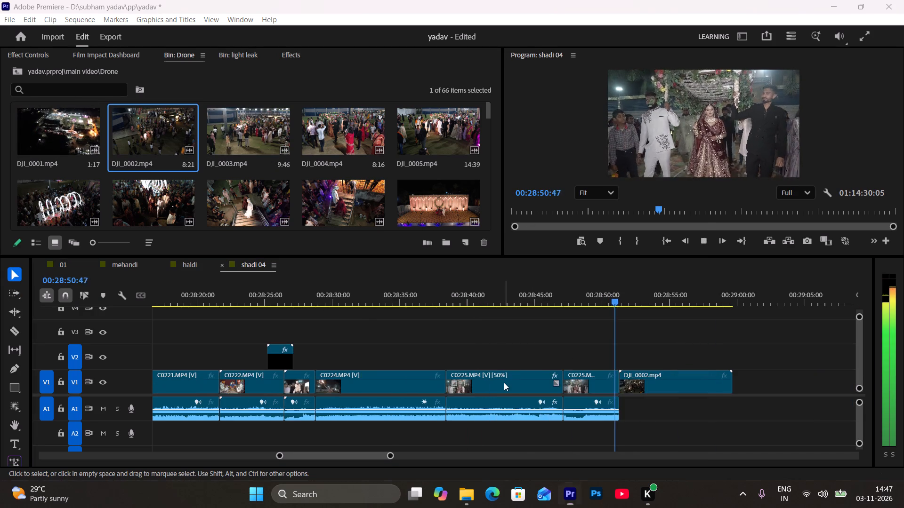
scroll(567, 386, down, 5)
scroll(656, 384, up, 6)
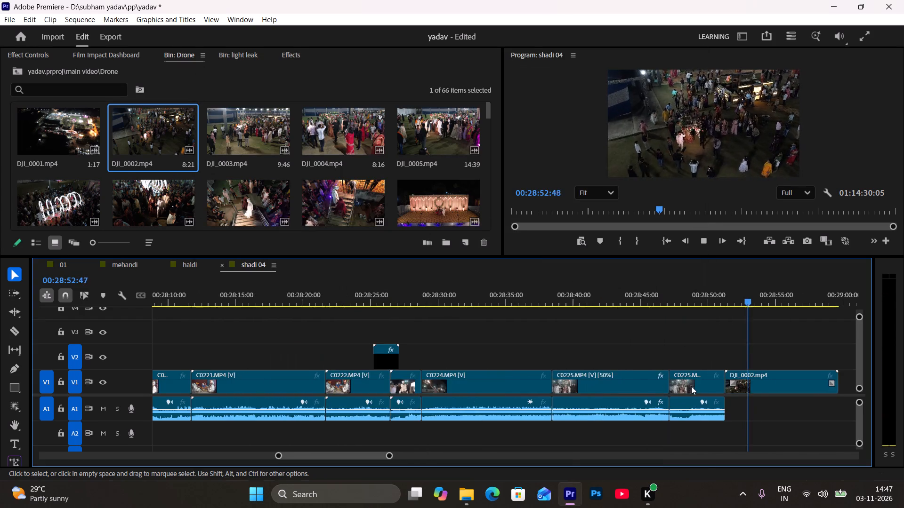
scroll(691, 386, down, 6)
scroll(648, 386, down, 19)
alt+scroll(596, 383, up, 9)
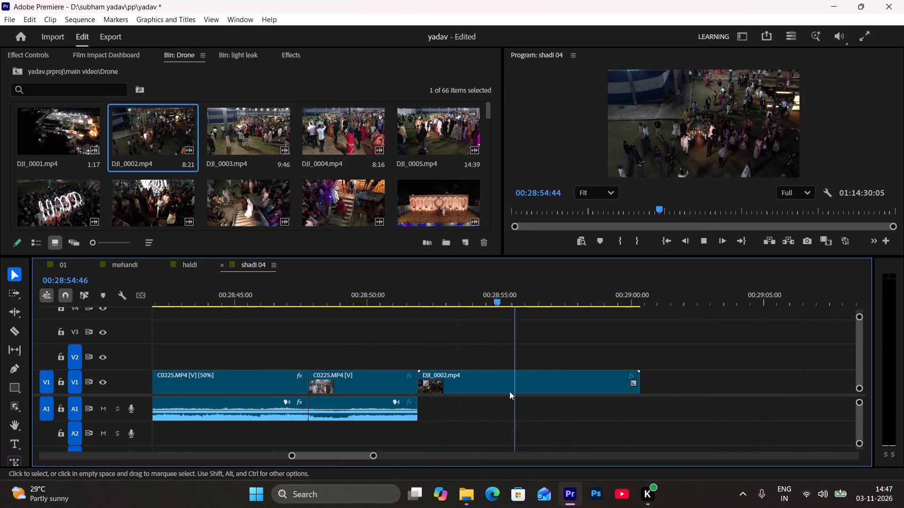
alt+scroll(509, 391, up, 2)
drag(483, 296, 523, 357)
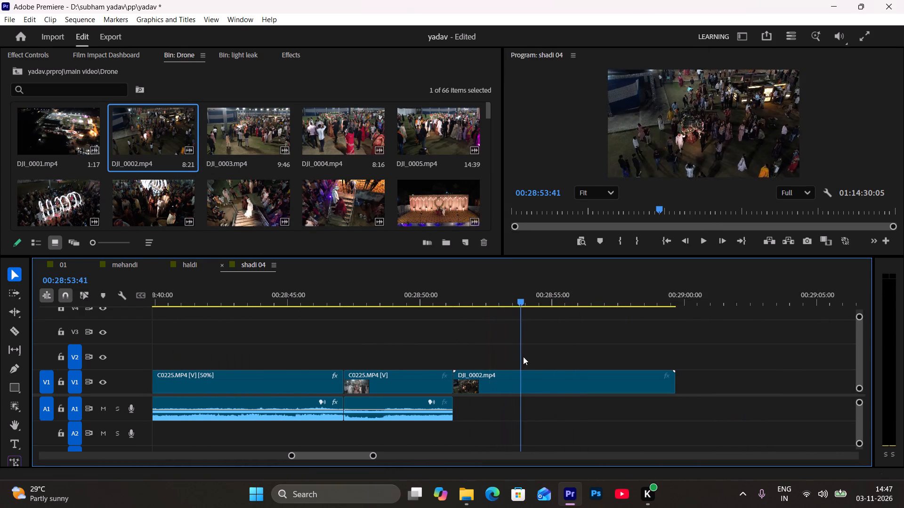
drag(523, 357, 524, 357)
key(semicolon)
click(504, 381)
key(apostrophe)
Cut the remaining DJI_0002.mp4 at 00:28:54:06 and ripple-delete everything after the cut.
drag(455, 289, 528, 364)
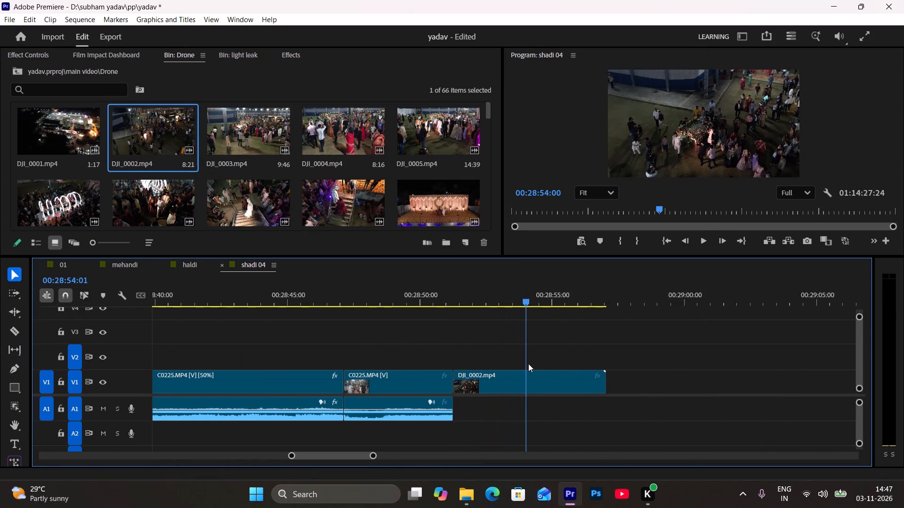
drag(528, 364, 531, 365)
key(semicolon)
click(546, 368)
key(apostrophe)
click(551, 378)
key(apostrophe)
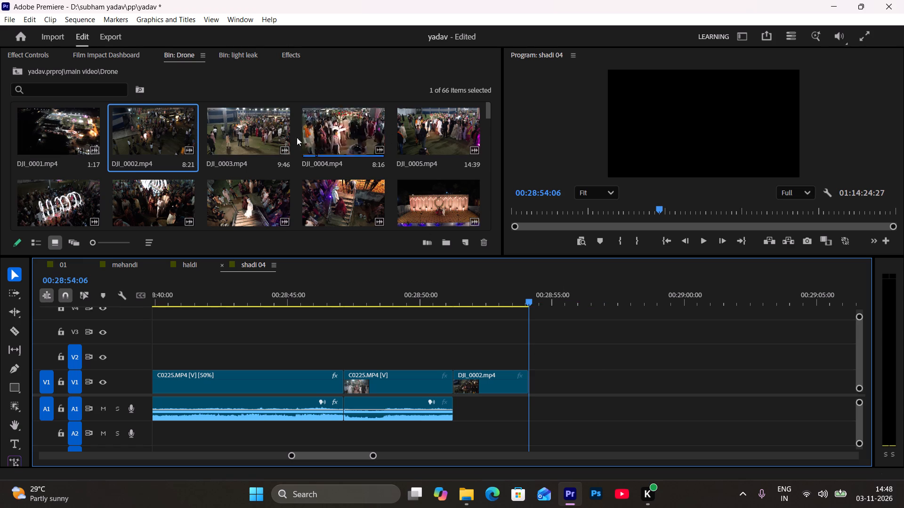
Place DJI_0003.mp4 on V1 directly after DJI_0002.mp4 and ripple-delete its audio, closing the gap before C0226.
drag(218, 137, 531, 382)
click(561, 404)
key(apostrophe)
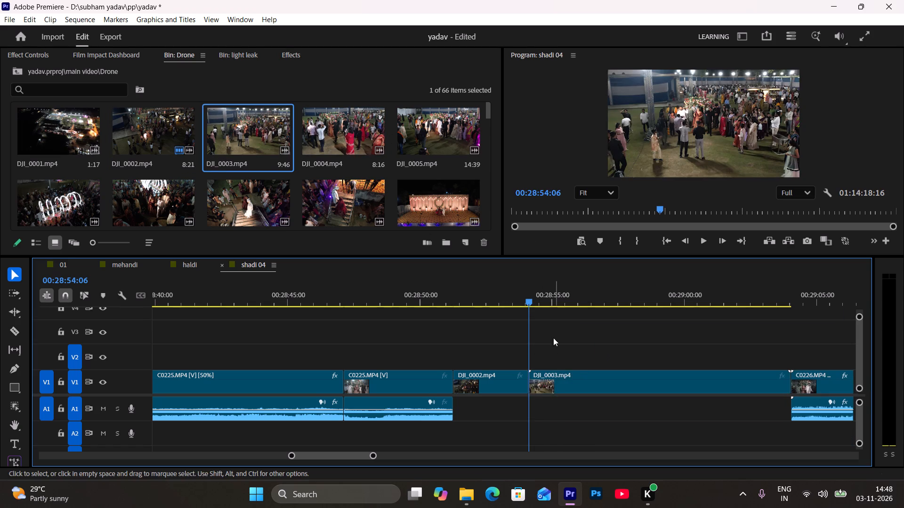
Cut DJI_0003.mp4 at about 00:28:54:41 and ripple-delete its opening portion.
drag(539, 296, 554, 384)
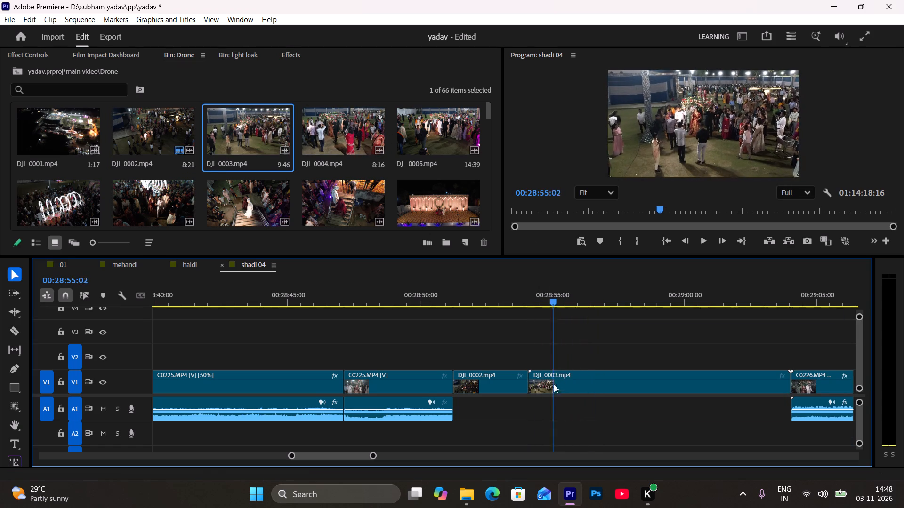
drag(554, 384, 549, 389)
key(semicolon)
click(536, 379)
key(apostrophe)
key(apostrophe)
click(539, 383)
key(apostrophe)
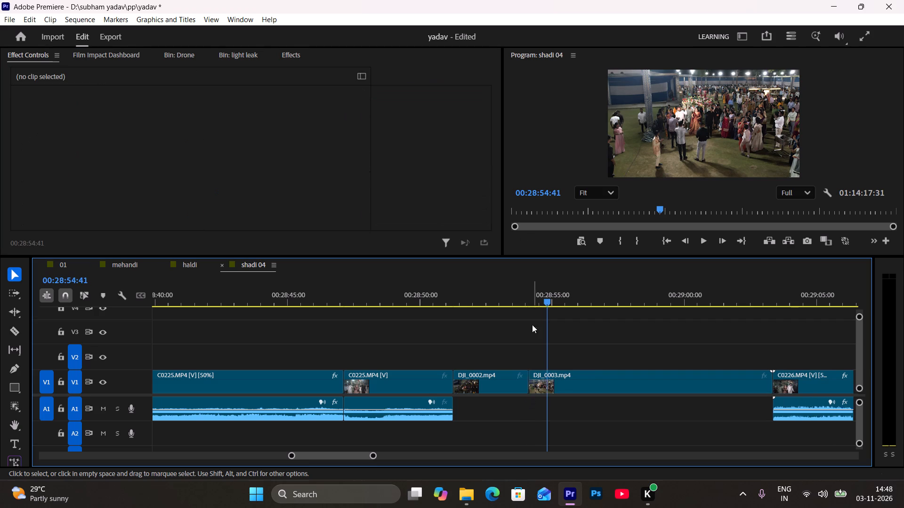
Cut the remaining DJI_0003.mp4 at 00:28:58:39 and ripple-delete everything after the cut up to C0226.
drag(536, 298, 654, 369)
key(semicolon)
click(677, 379)
key(apostrophe)
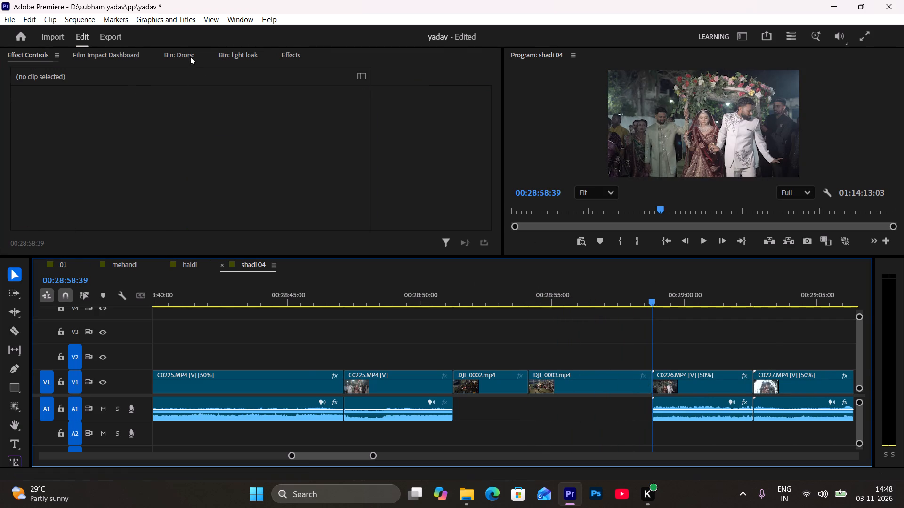
Pick DJI_0005.mp4 in the Drone bin and shift all clips after C0226 about 20 seconds later to open a gap.
click(190, 56)
alt+scroll(660, 369, down, 19)
alt+scroll(557, 387, up, 2)
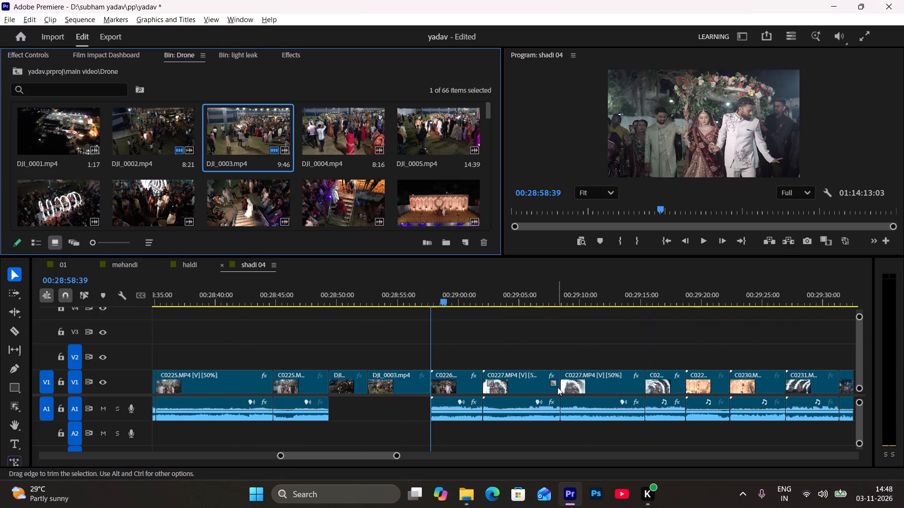
alt+scroll(557, 387, up, 4)
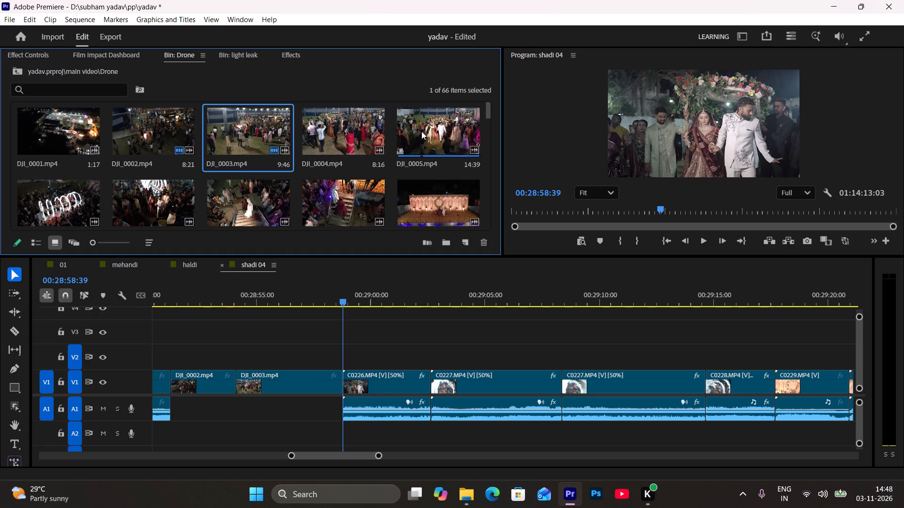
click(457, 138)
drag(397, 294, 405, 296)
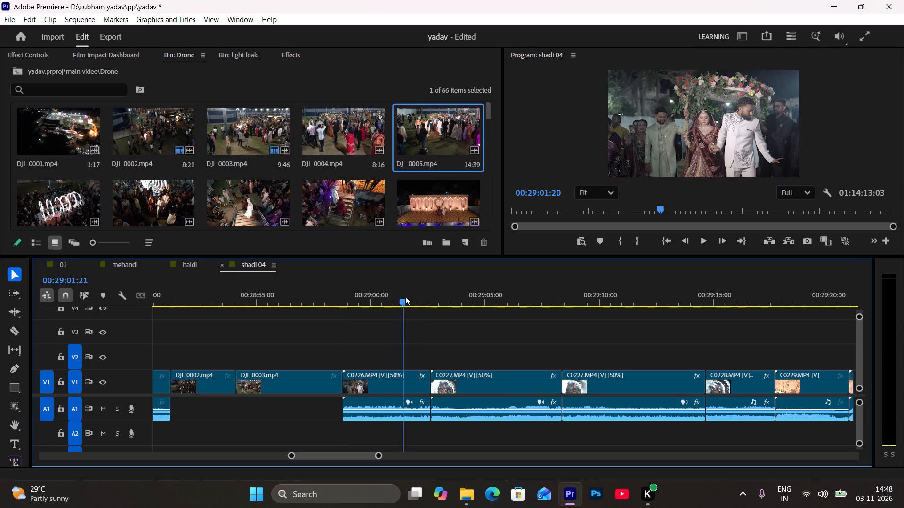
drag(405, 296, 417, 307)
drag(392, 300, 396, 311)
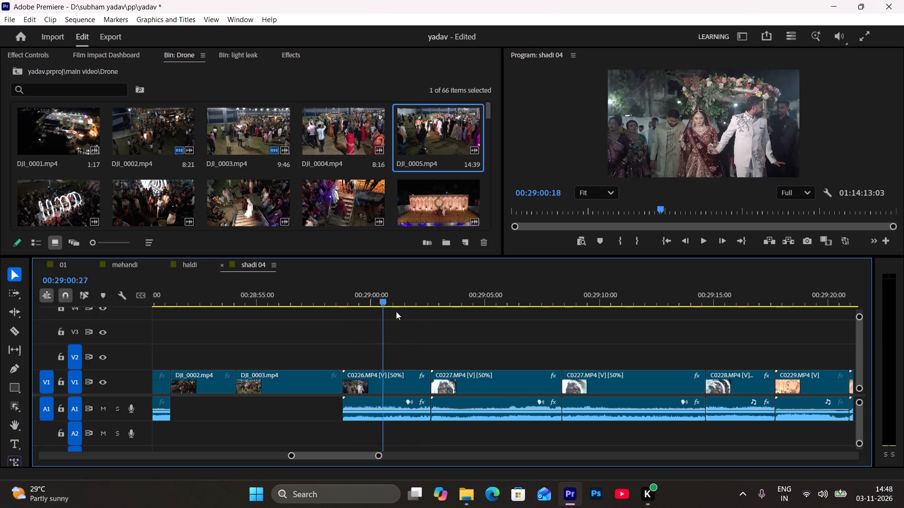
drag(396, 311, 412, 344)
scroll(418, 355, down, 5)
click(17, 292)
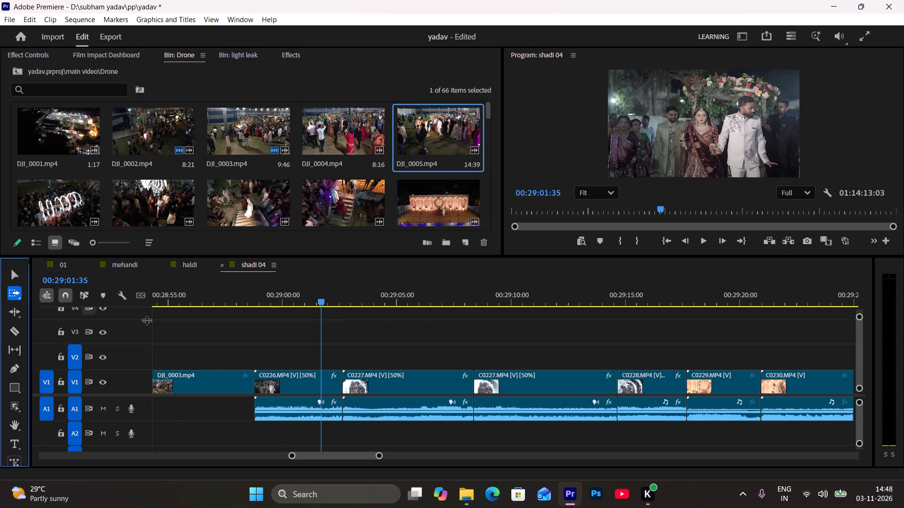
drag(368, 382, 825, 408)
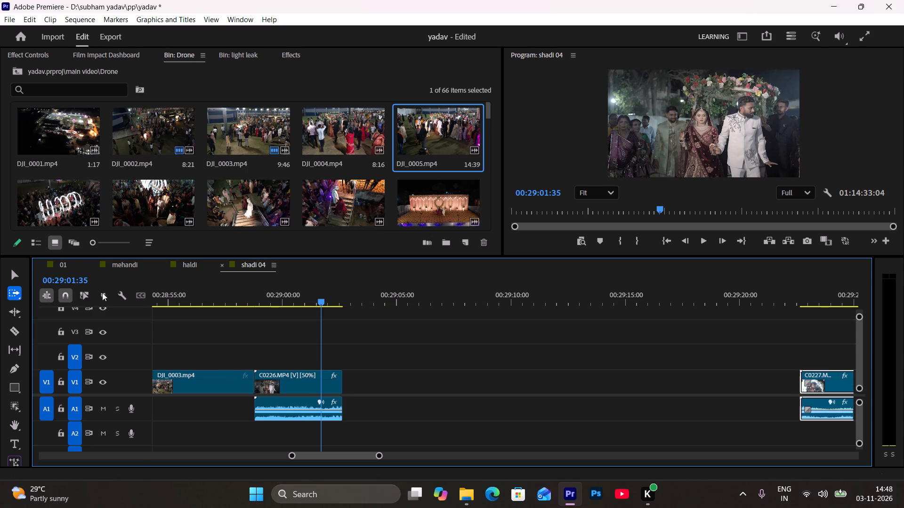
Place DJI_0005.mp4 on V1 directly after C0226 and ripple-delete its audio, closing the gap before C0227.
click(18, 273)
drag(430, 132, 347, 373)
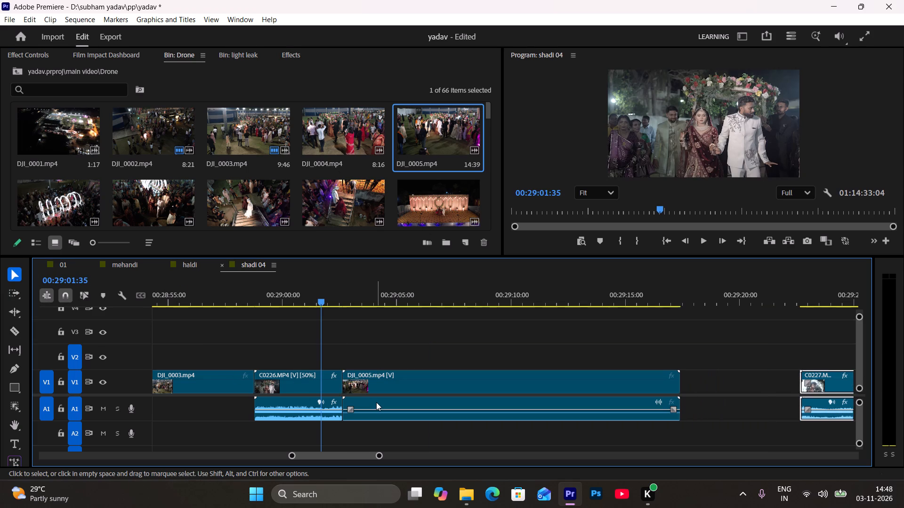
click(376, 402)
text(')
Look through DJI_0005.mp4, cut it about 4 seconds in and ripple-delete the opening portion.
key(space)
drag(357, 287, 385, 311)
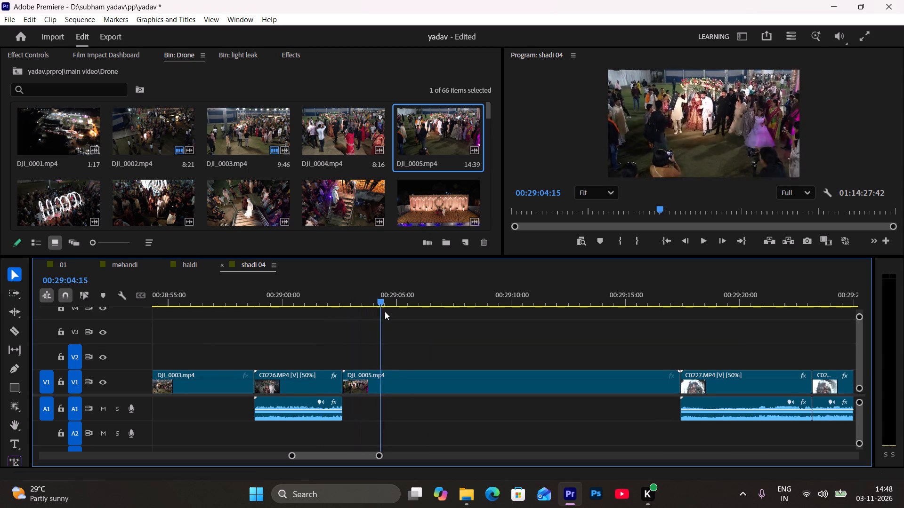
drag(385, 311, 441, 359)
key(semicolon)
click(397, 383)
key(apostrophe)
Cut the remaining DJI_0005.mp4 at 00:29:10:00 and ripple-delete everything after the cut up to C0227.
drag(346, 303, 359, 303)
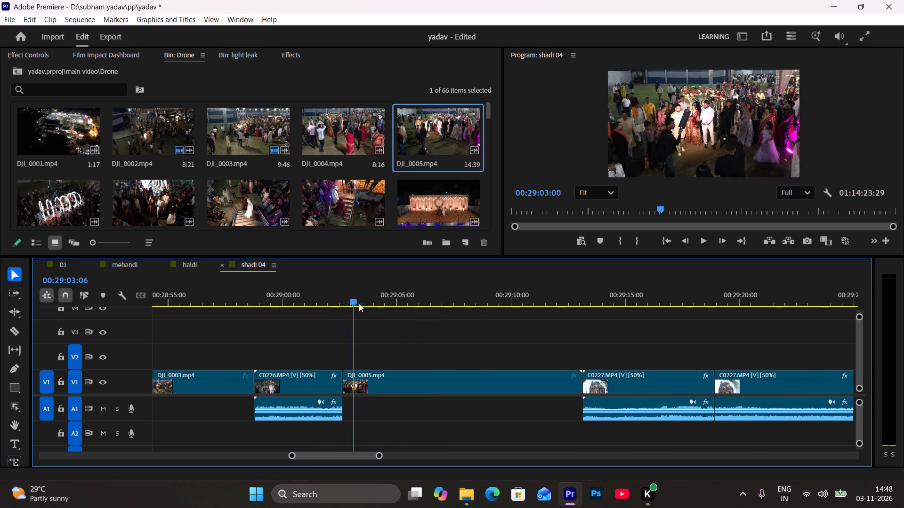
drag(359, 303, 511, 383)
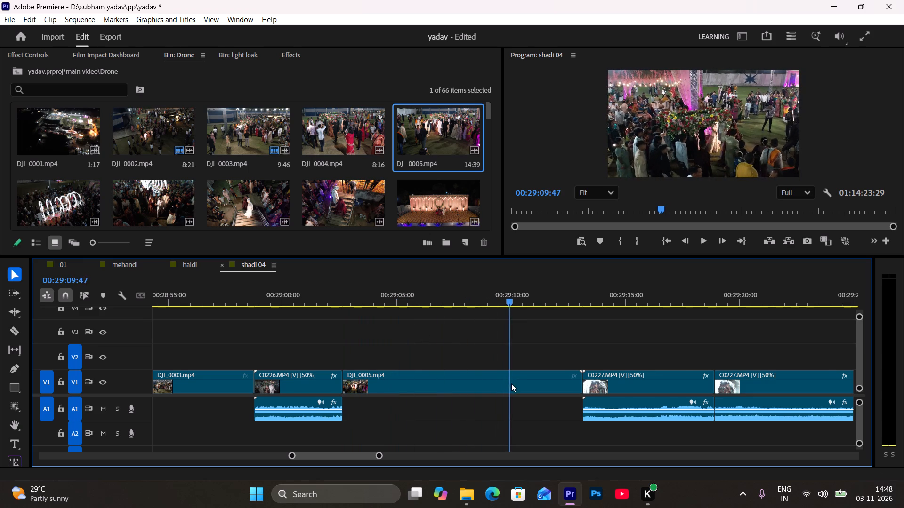
drag(511, 383, 512, 384)
key(semicolon)
click(540, 386)
key(apostrophe)
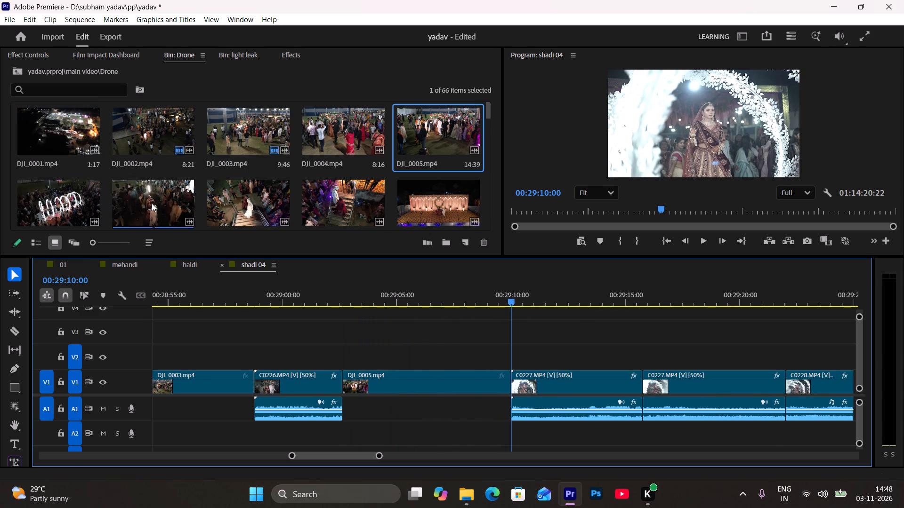
Select the drone clip of the glowing rings and review the bridal entry clips between C0227 and C0232.
click(76, 206)
alt+scroll(582, 381, down, 18)
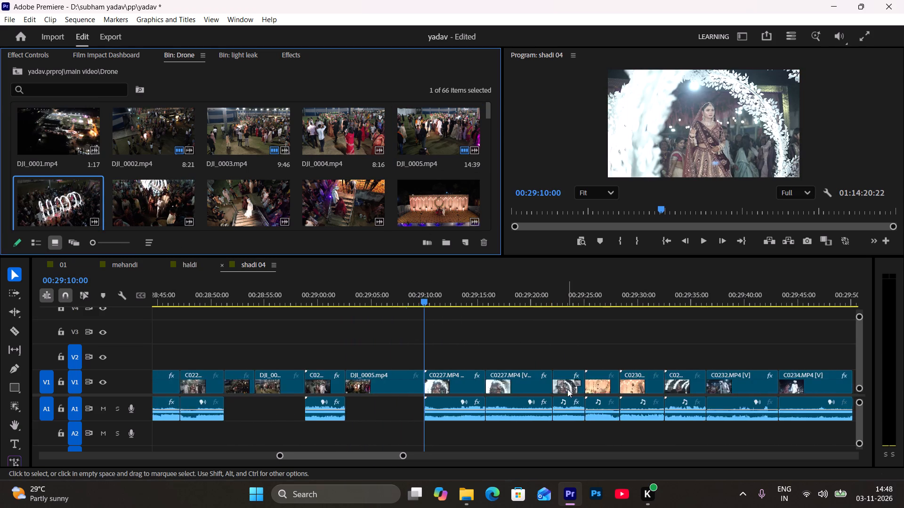
alt+scroll(567, 389, down, 2)
drag(577, 301, 628, 342)
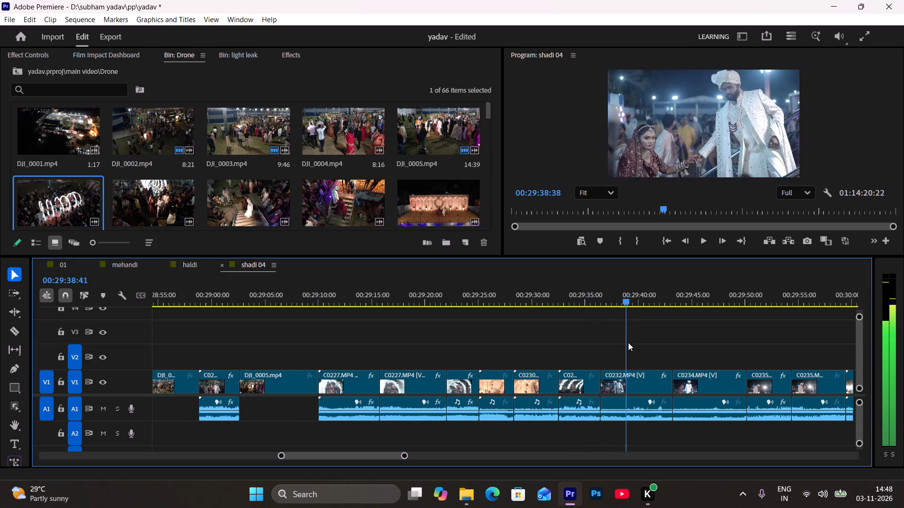
drag(628, 342, 429, 394)
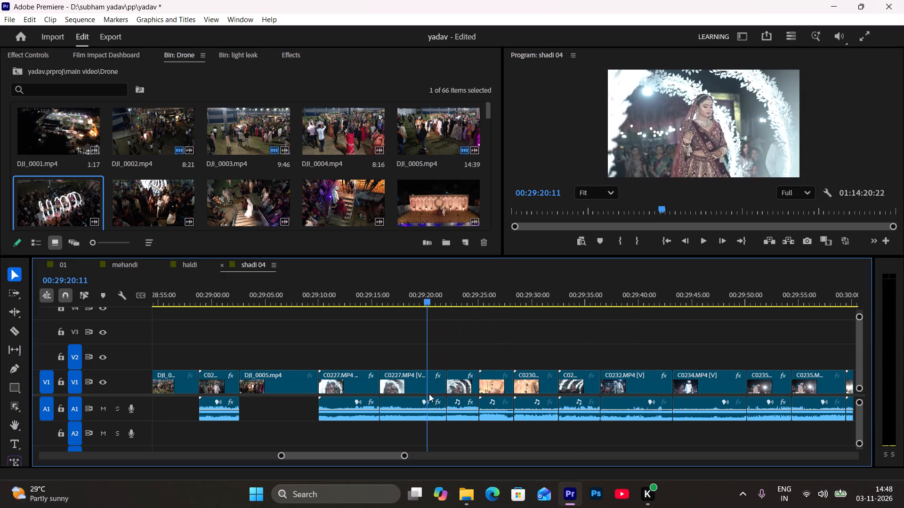
Go from the light leak bin up to the project root and open the main video bin.
click(121, 53)
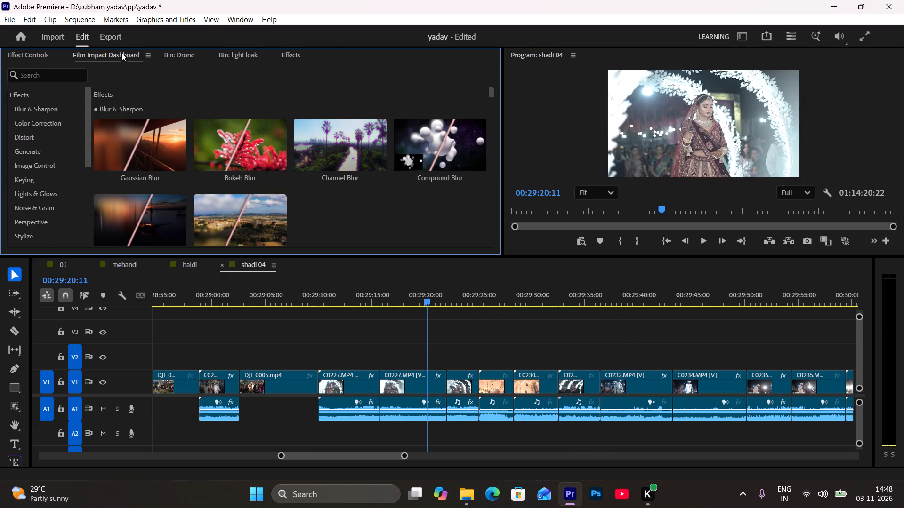
click(241, 57)
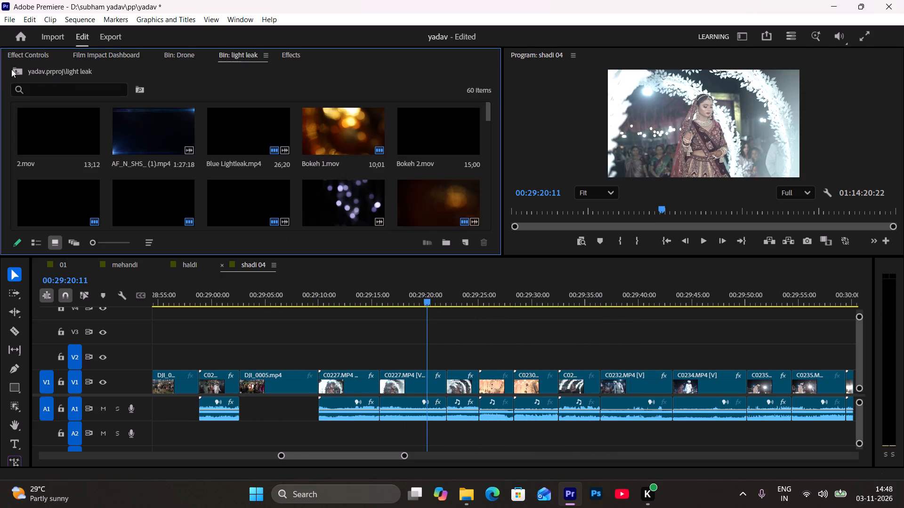
click(11, 69)
scroll(119, 137, down, 6)
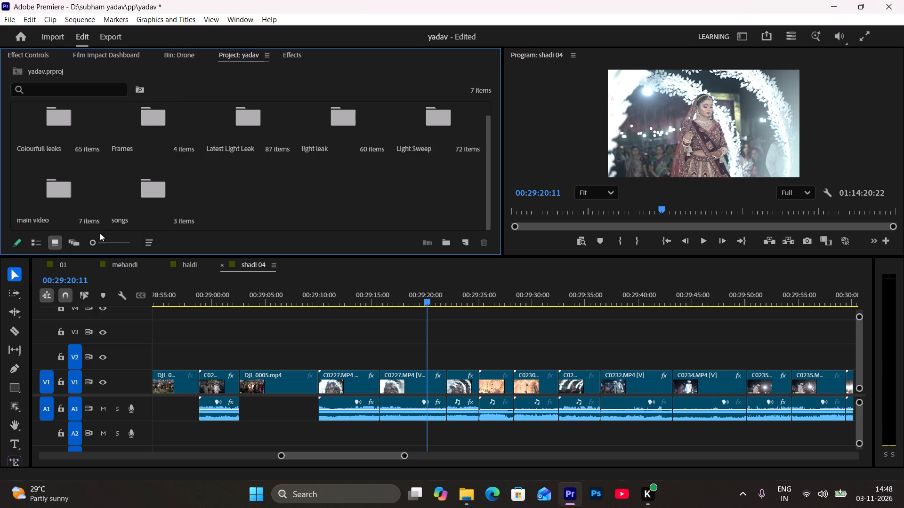
double_click(45, 196)
scroll(233, 135, down, 6)
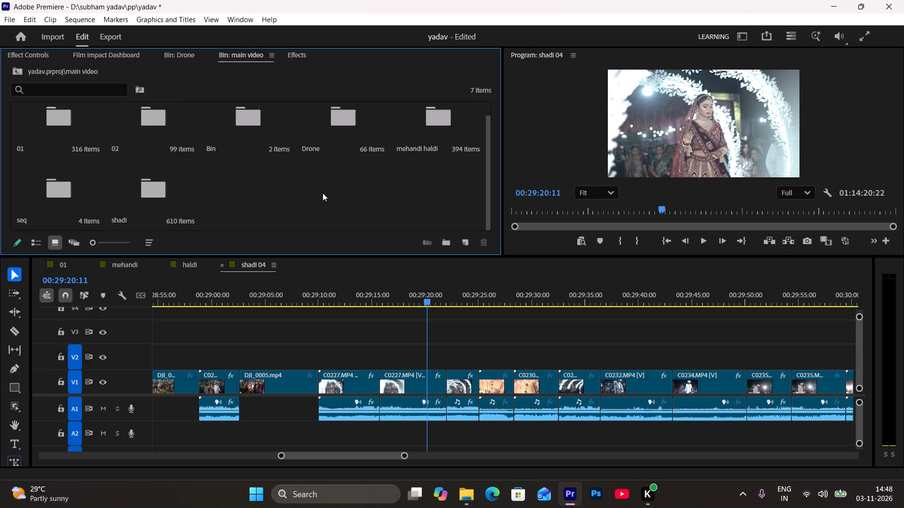
Eject the One Touch w/PW external drive from the computer.
click(747, 498)
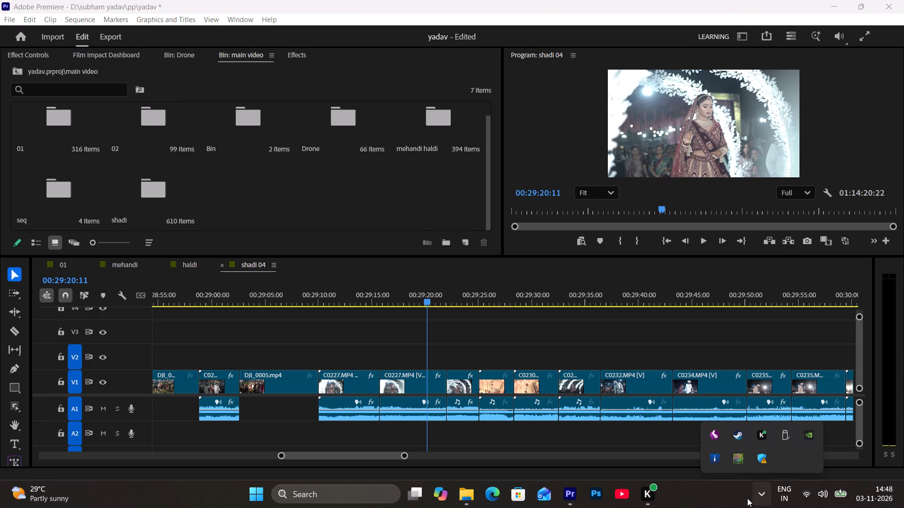
right_click(790, 433)
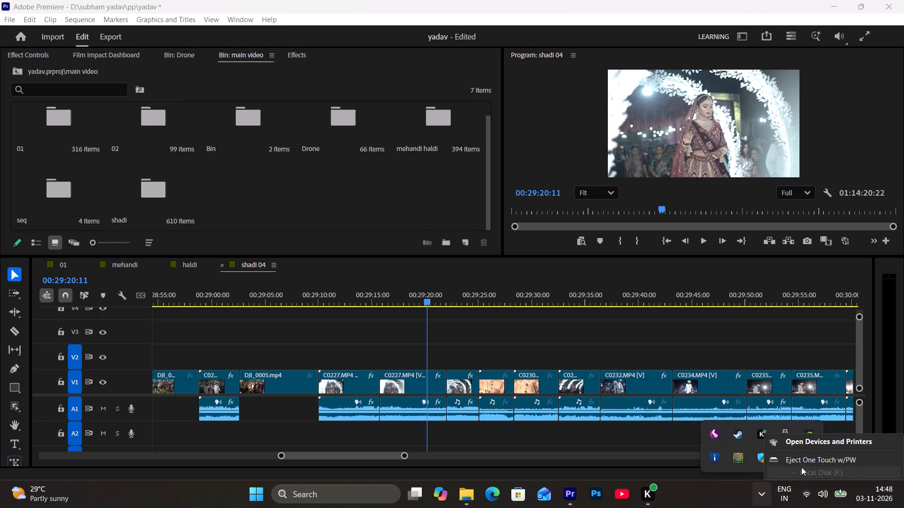
click(803, 461)
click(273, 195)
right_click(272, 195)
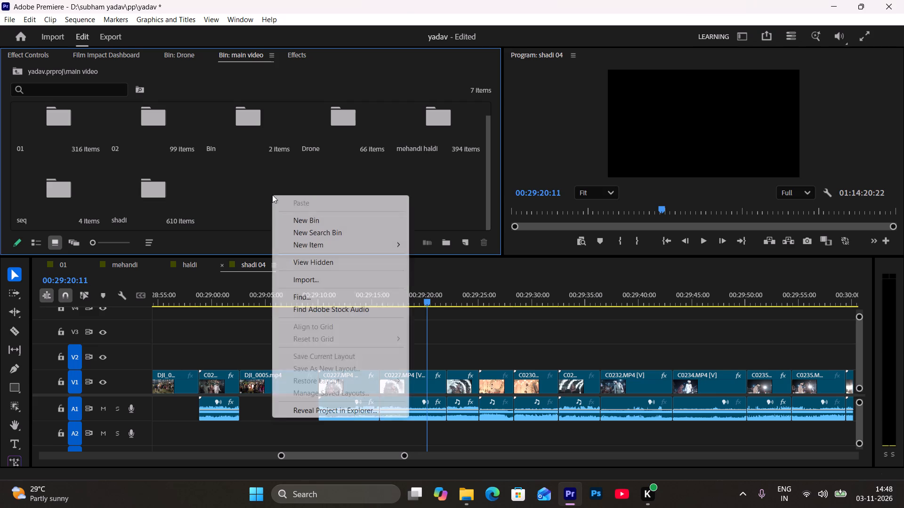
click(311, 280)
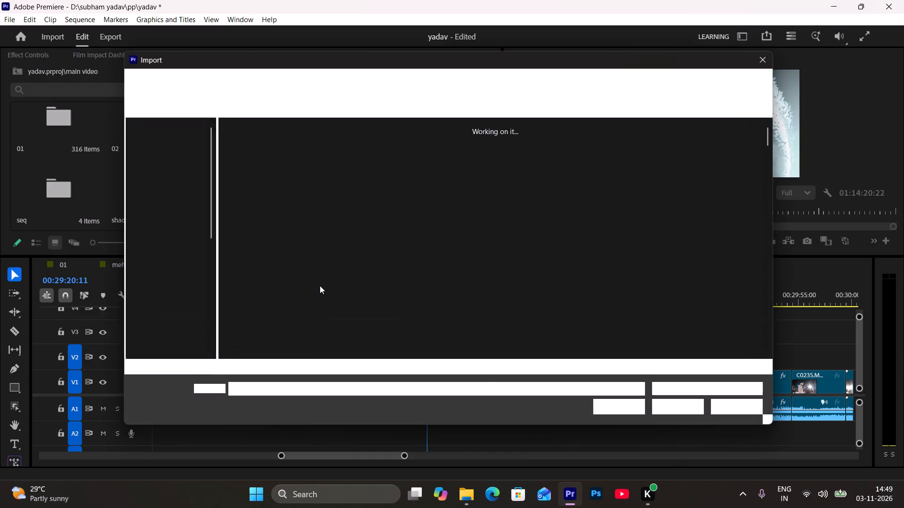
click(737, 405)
Import the whole Cine folder from the VIDEO folder on drive D into the main video bin.
right_click(299, 194)
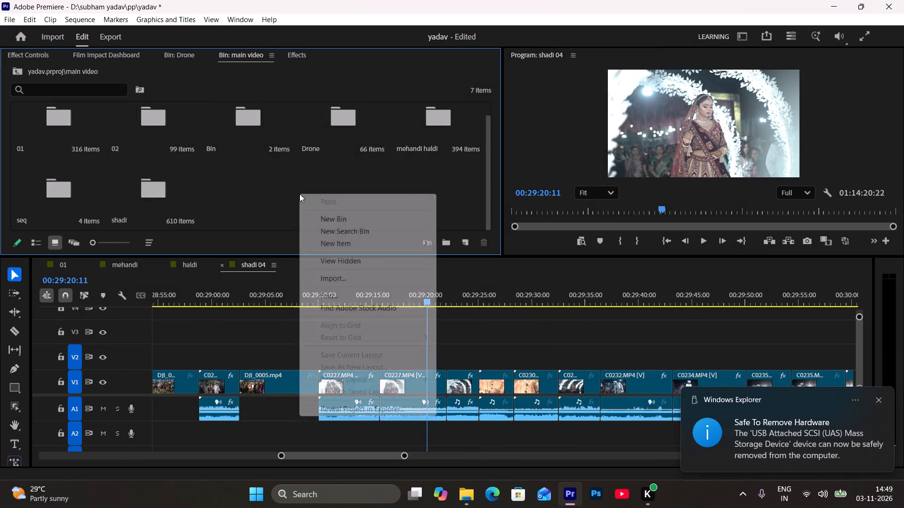
click(343, 279)
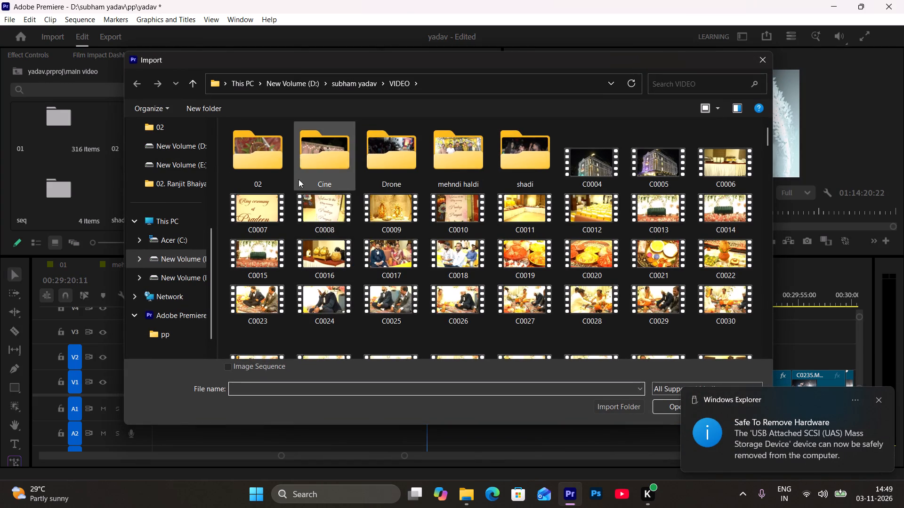
click(325, 168)
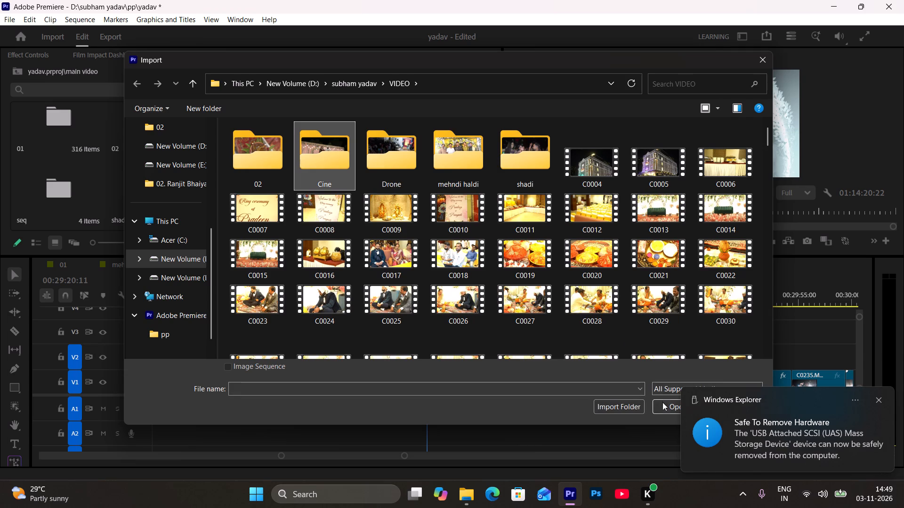
click(621, 407)
click(882, 402)
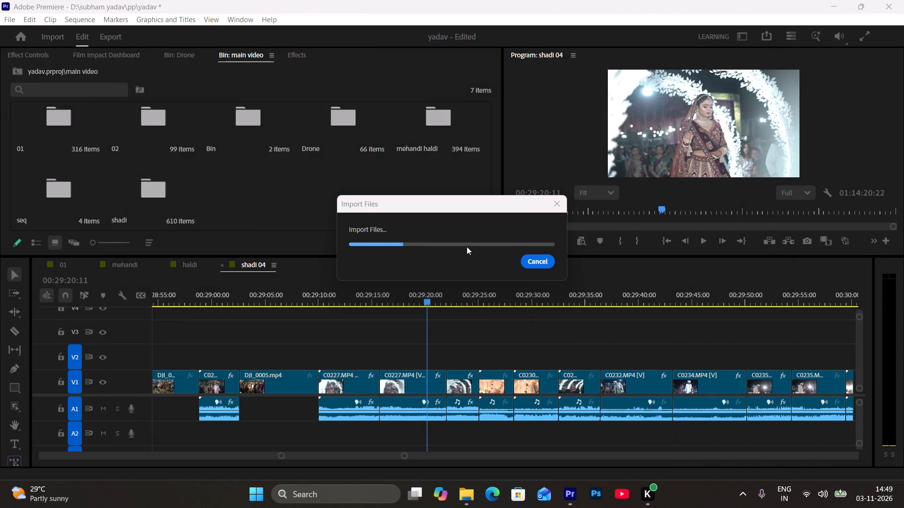
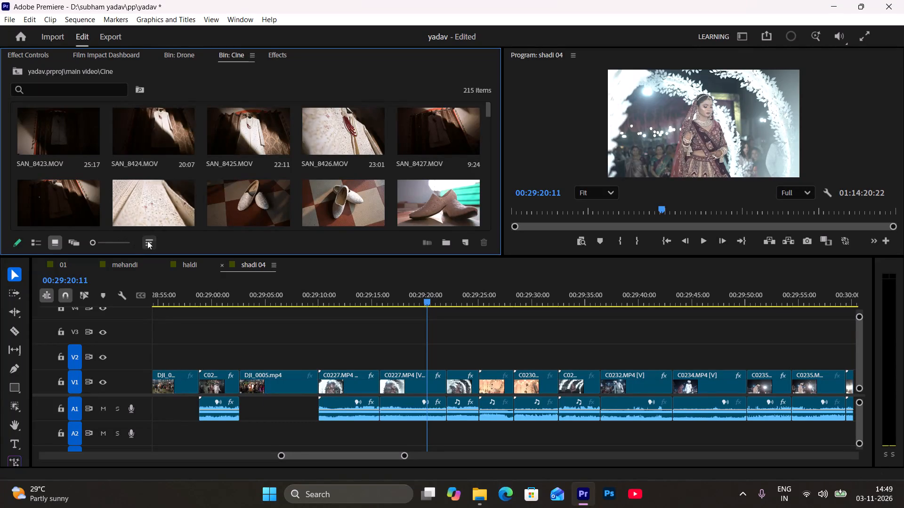
Change the sort order of the clip thumbnails in the Cine bin.
click(147, 241)
click(177, 10)
Look through the Cine bin's clip thumbnails, from the groom preparation shots to the night venue decoration and dance shots.
scroll(233, 142, down, 2)
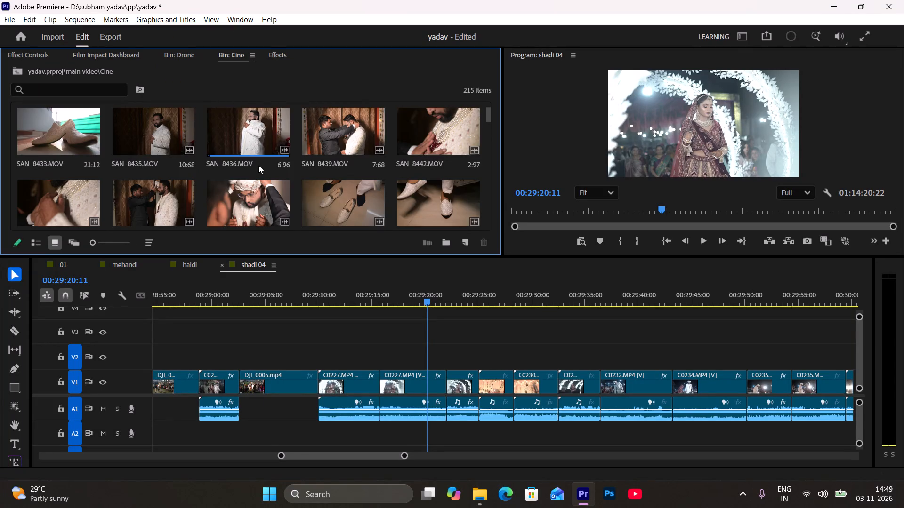
scroll(263, 168, down, 4)
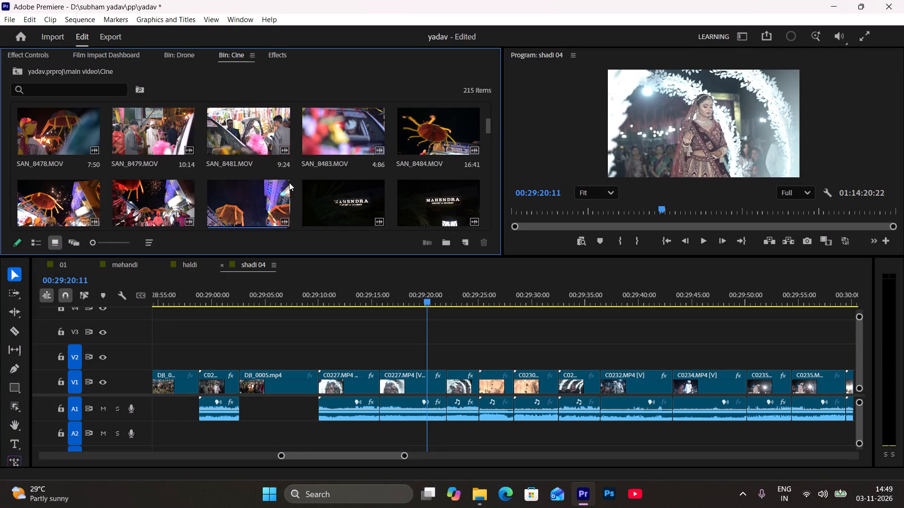
scroll(344, 205, down, 1)
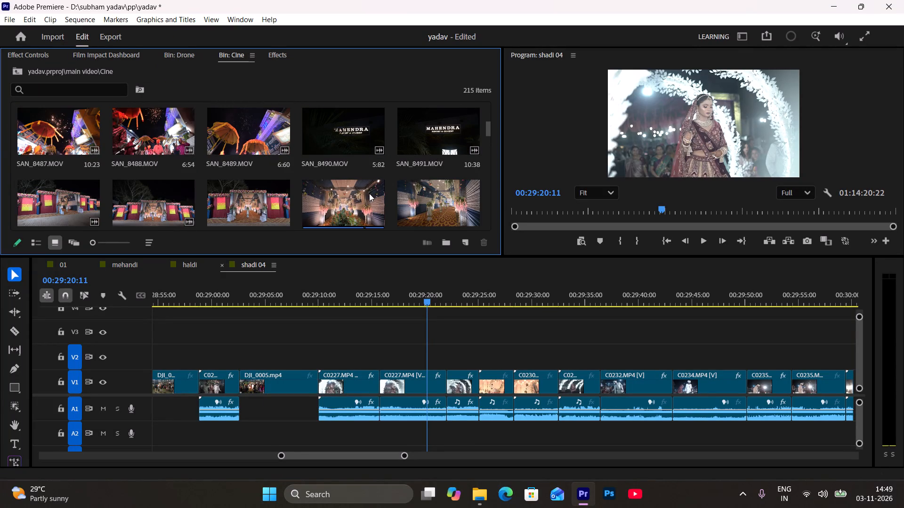
scroll(370, 193, down, 2)
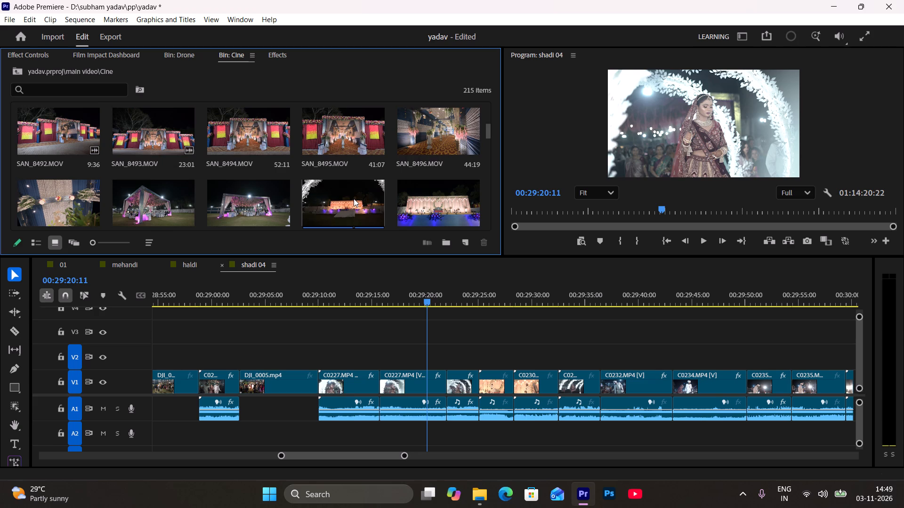
scroll(354, 198, down, 1)
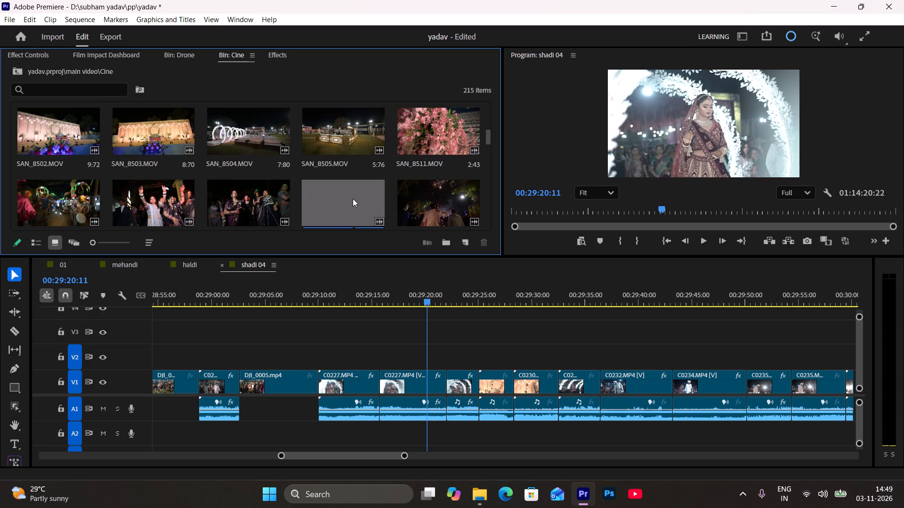
scroll(248, 204, down, 1)
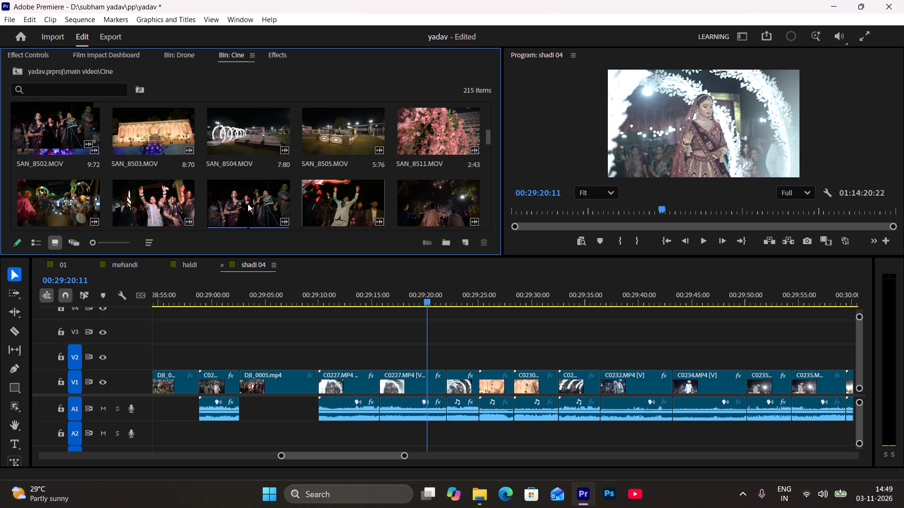